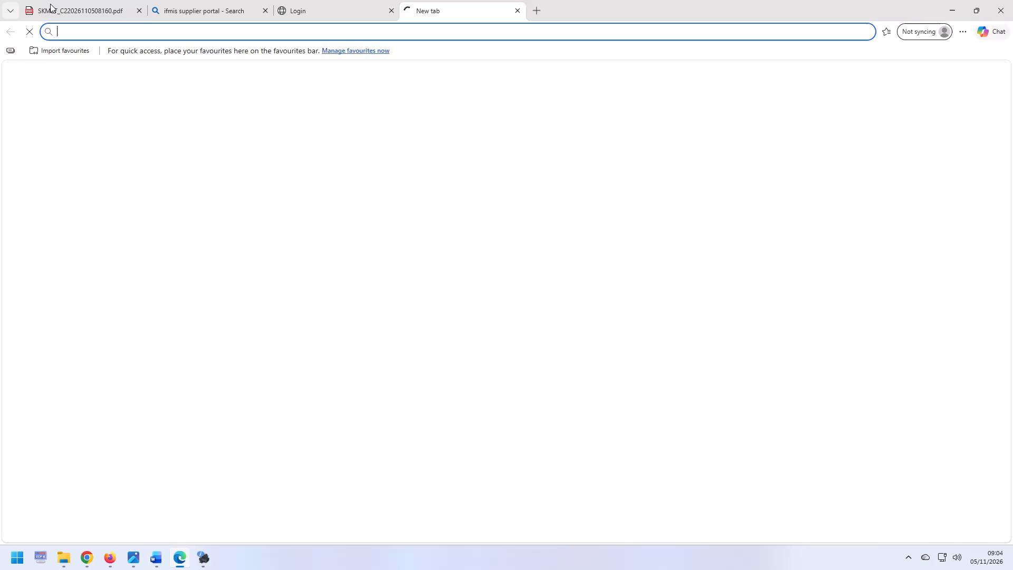
Search the web for "ifmis supplier portal" in a new browser tab.
click(60, 4)
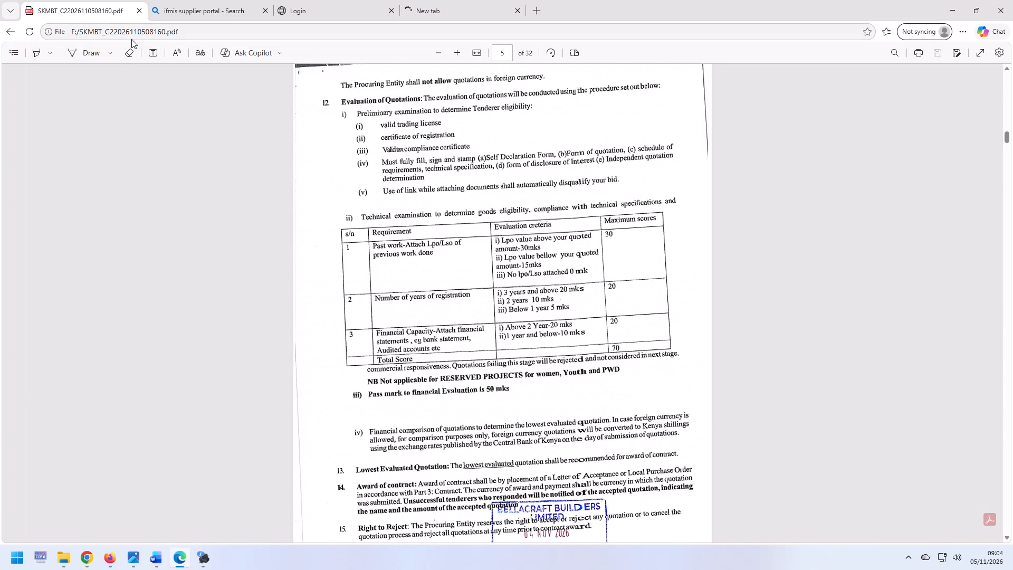
click(156, 0)
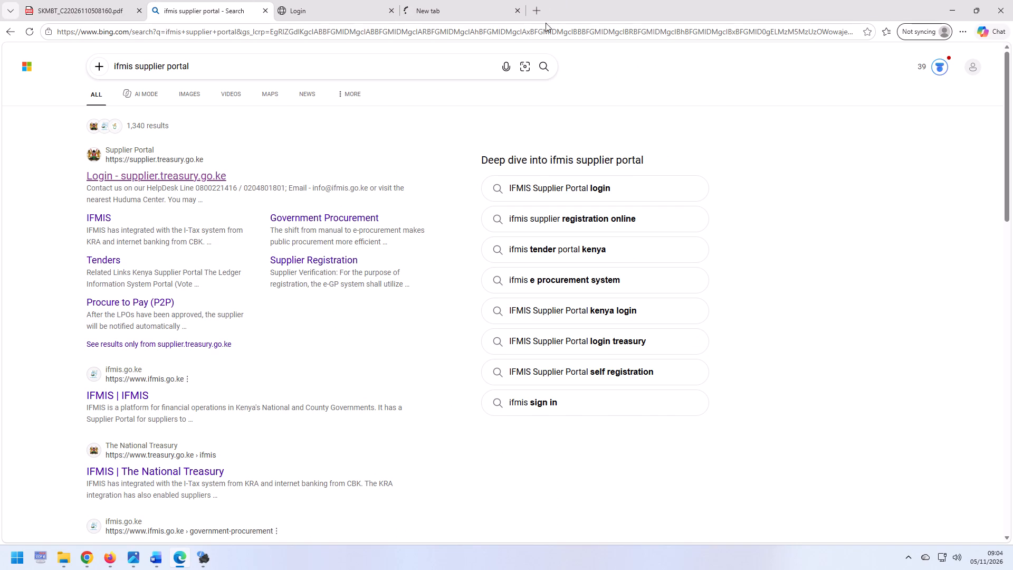
click(537, 13)
click(426, 40)
click(426, 38)
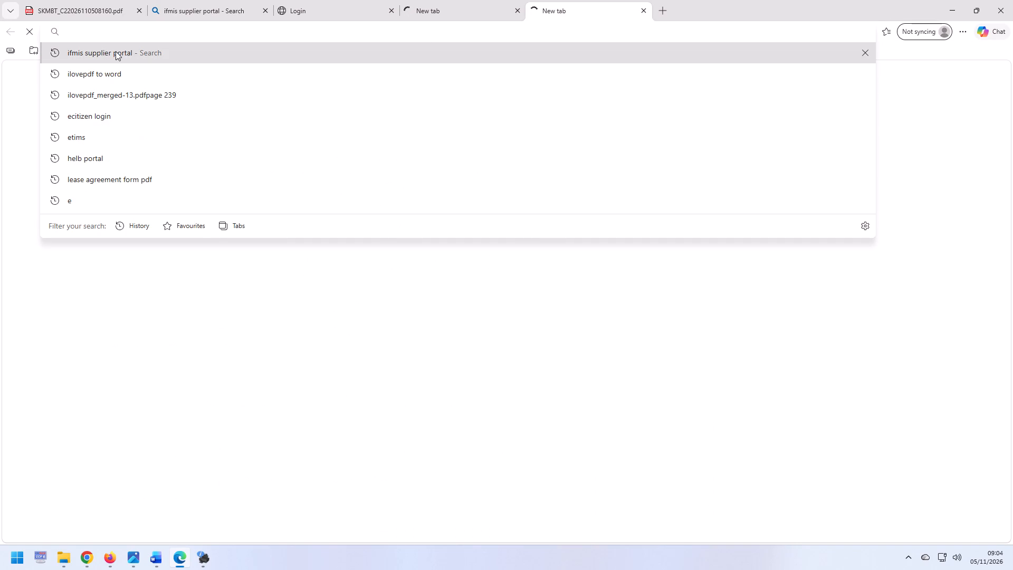
click(110, 54)
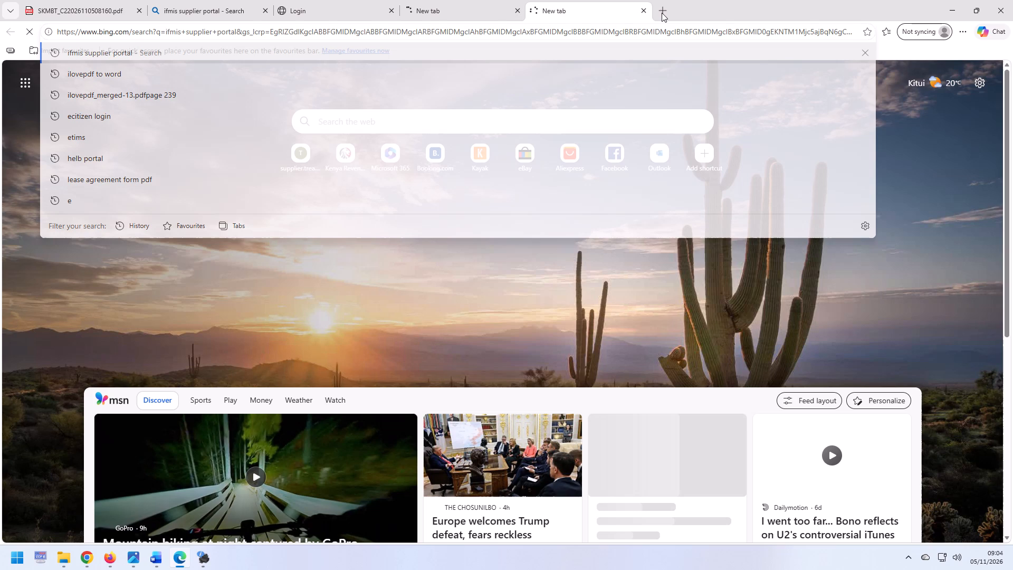
Search for "ilovepdf to word" in another new tab and open iLovePDF's Organize PDF tool.
click(662, 13)
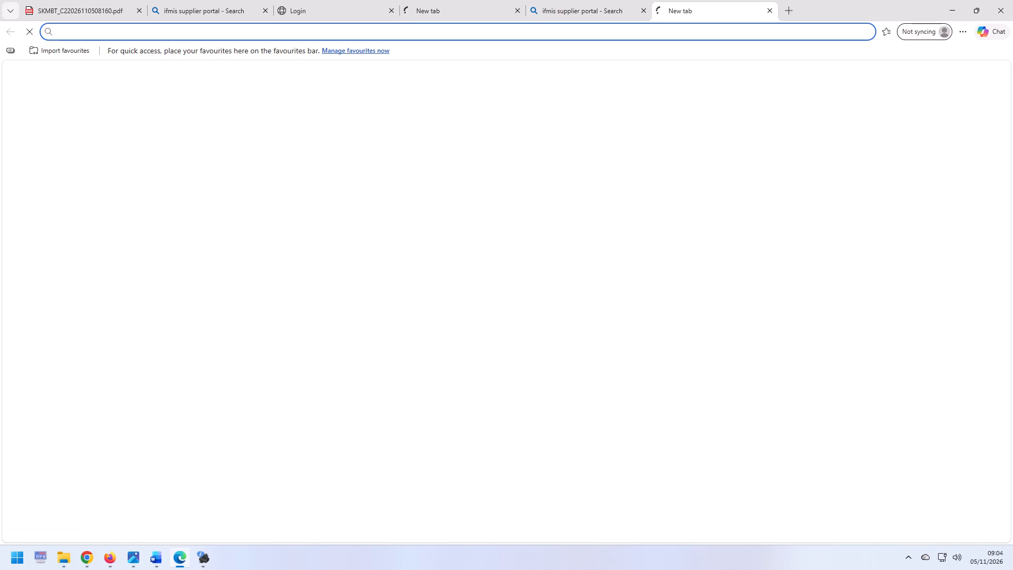
click(275, 31)
click(113, 73)
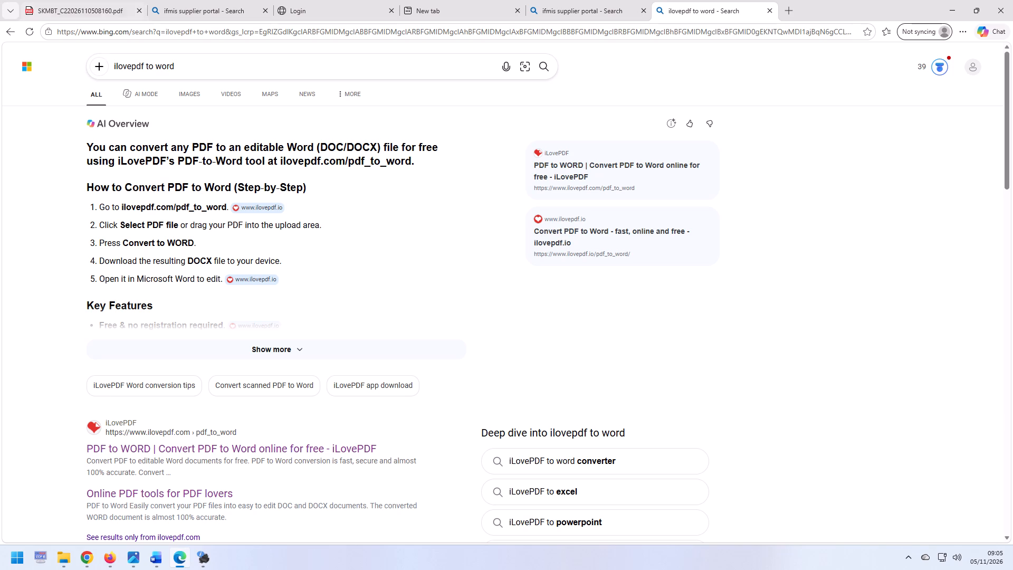
click(144, 446)
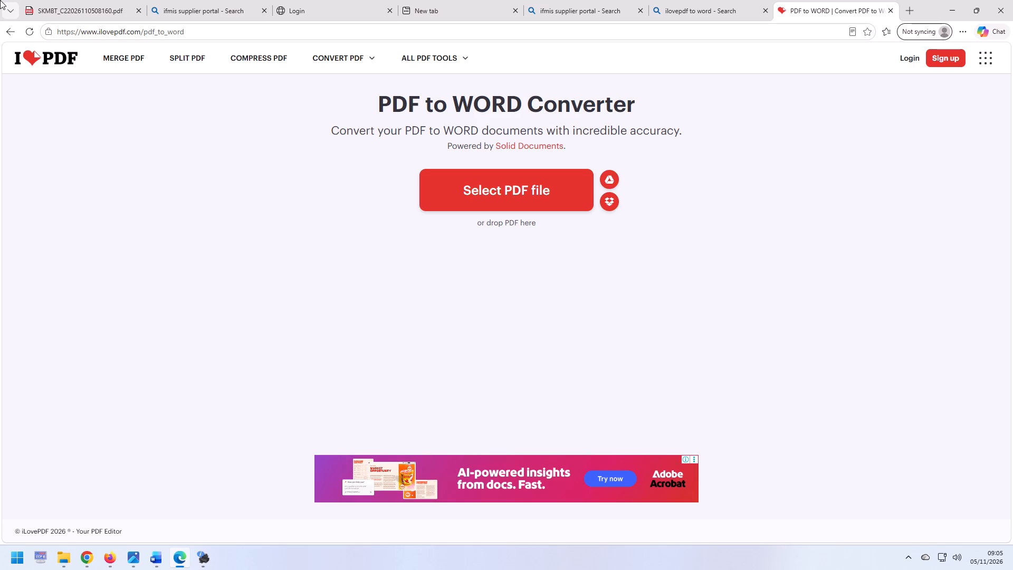
scroll(0, 0, down, 1)
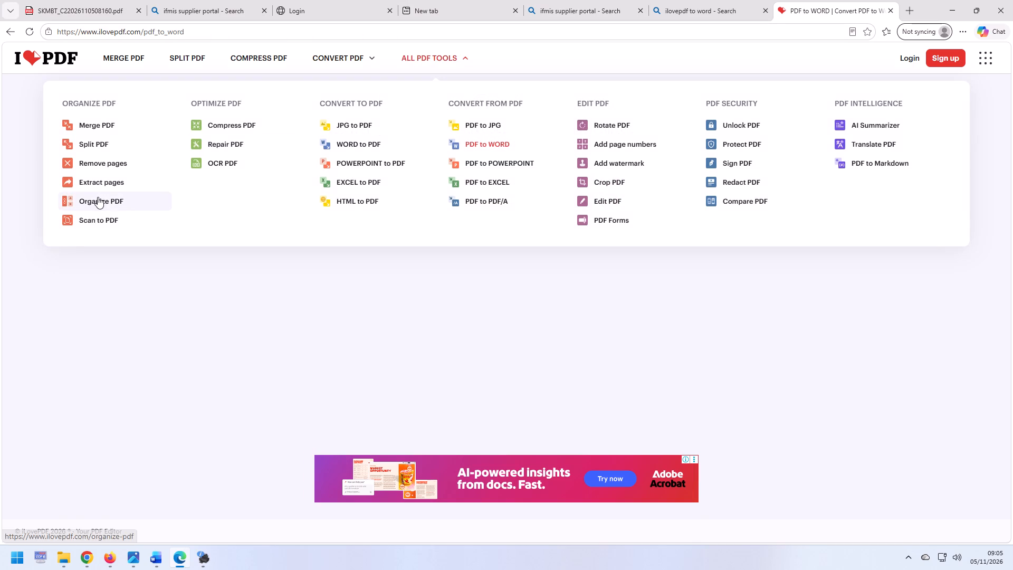
click(98, 197)
Load the PDF ilovepdf_merged-13 from the Downloads folder into the organizer.
click(467, 199)
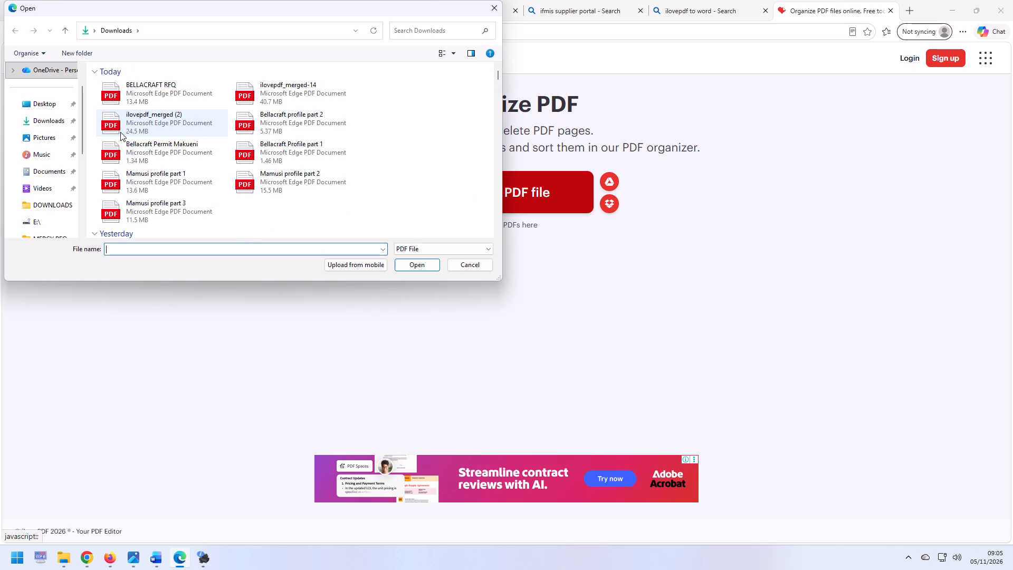
scroll(257, 163, down, 2)
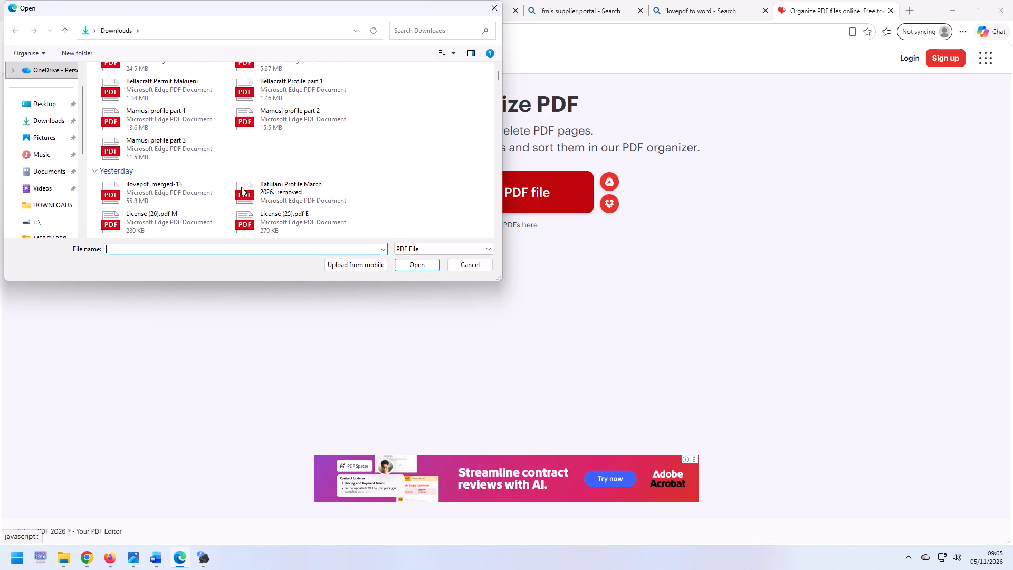
scroll(197, 176, up, 1)
click(155, 174)
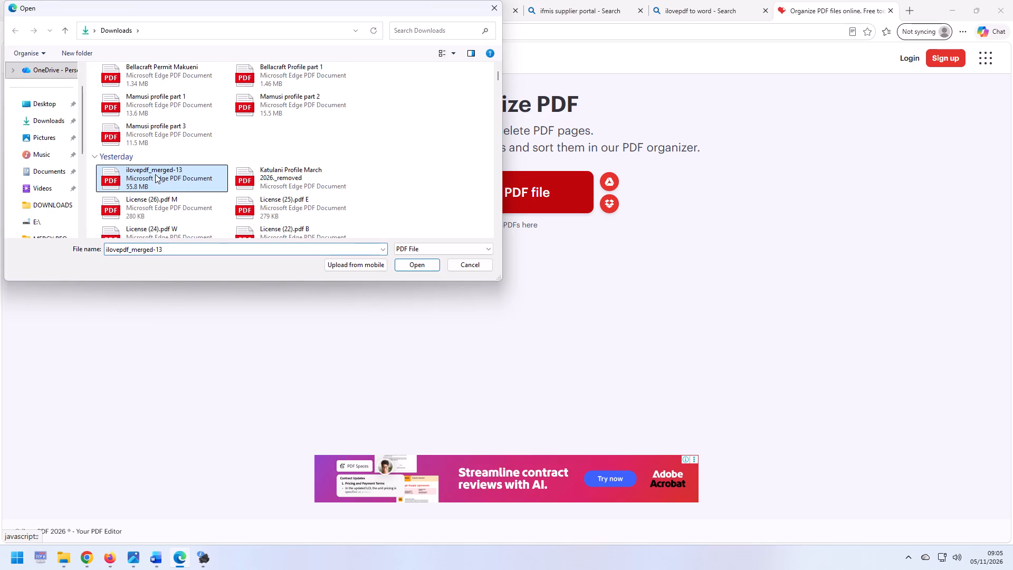
click(410, 261)
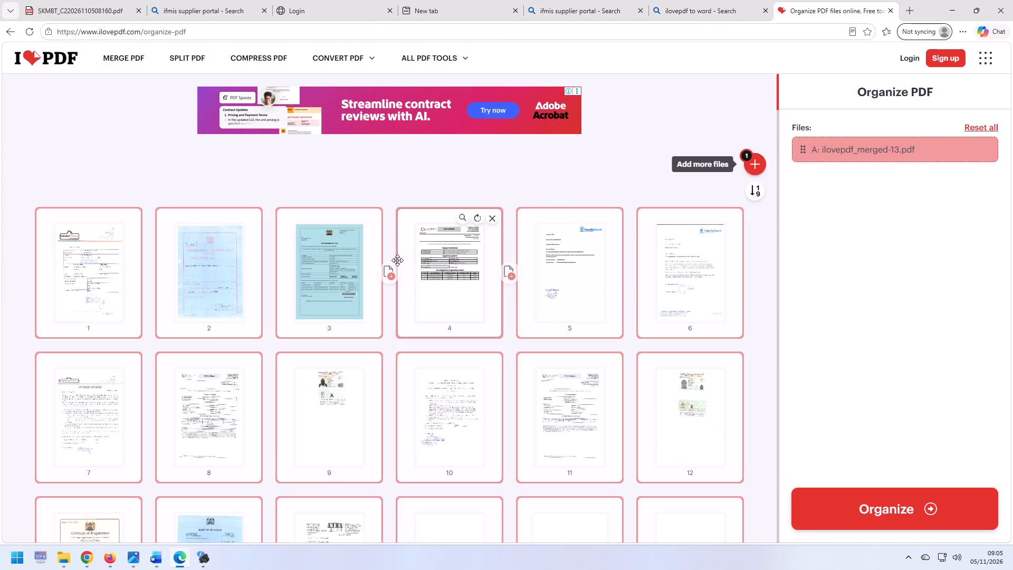
Move page 232 near the end of the document forward to between pages 213 and 214.
scroll(407, 266, down, 20)
scroll(407, 266, down, 5)
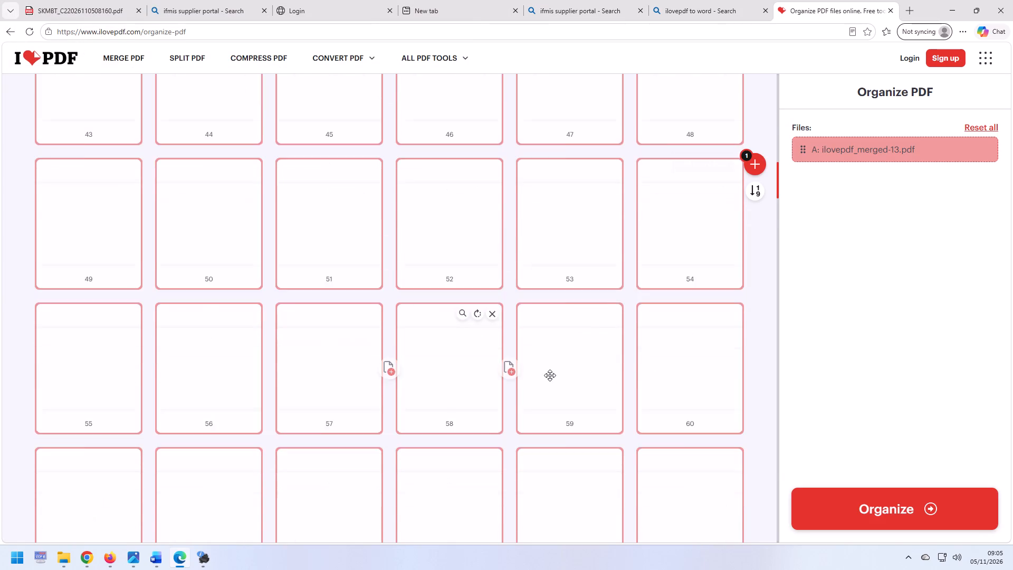
scroll(550, 375, down, 3)
drag(777, 216, 787, 486)
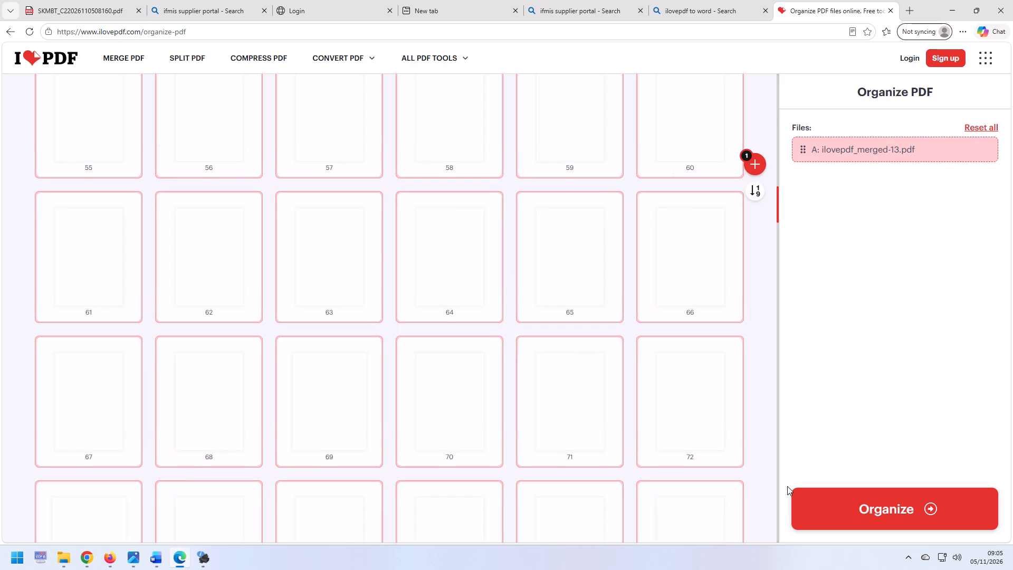
drag(787, 486, 790, 535)
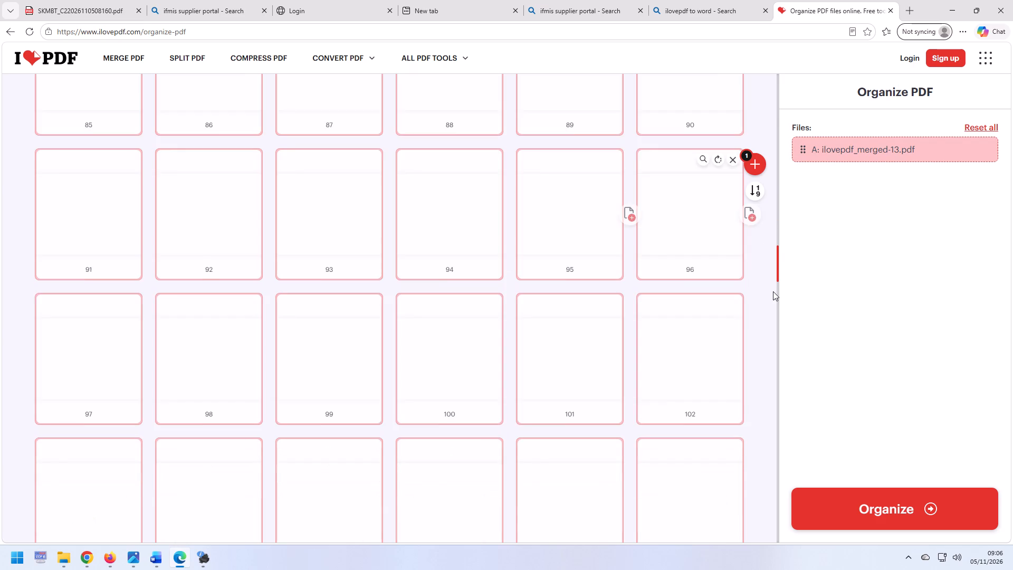
drag(778, 261, 774, 441)
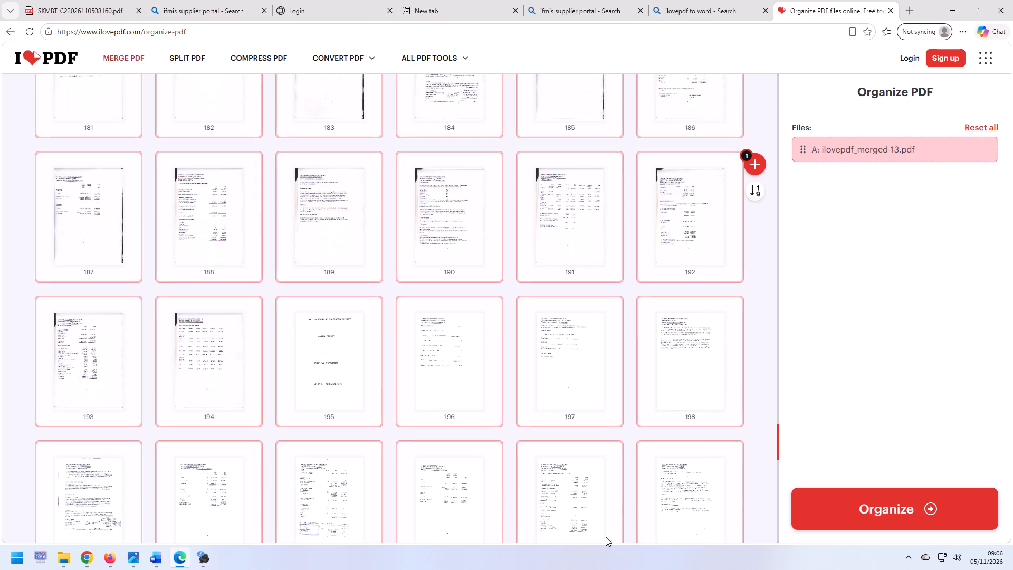
drag(777, 443, 777, 539)
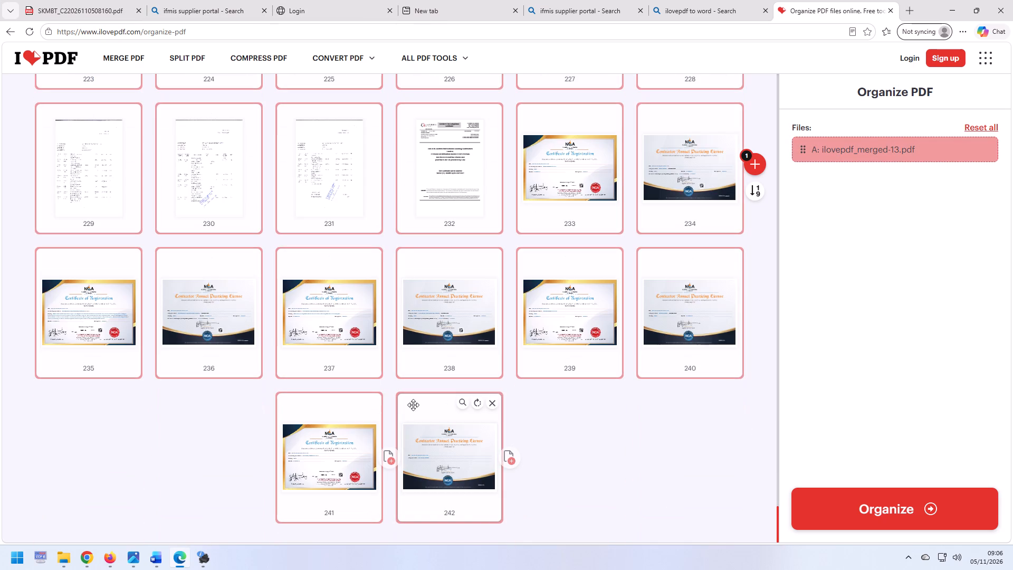
scroll(259, 363, up, 1)
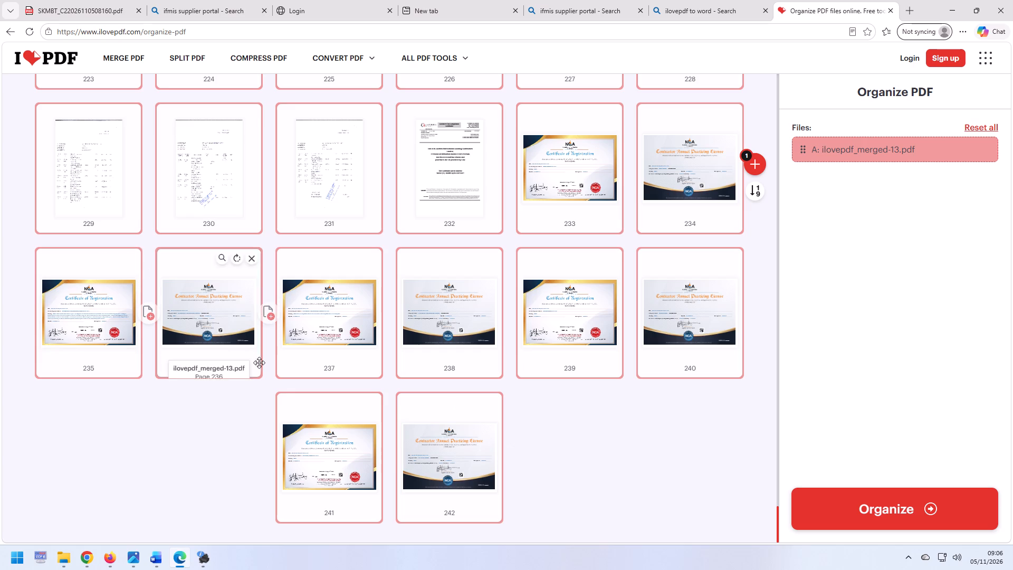
scroll(259, 363, up, 2)
drag(449, 356, 453, 201)
scroll(453, 201, up, 3)
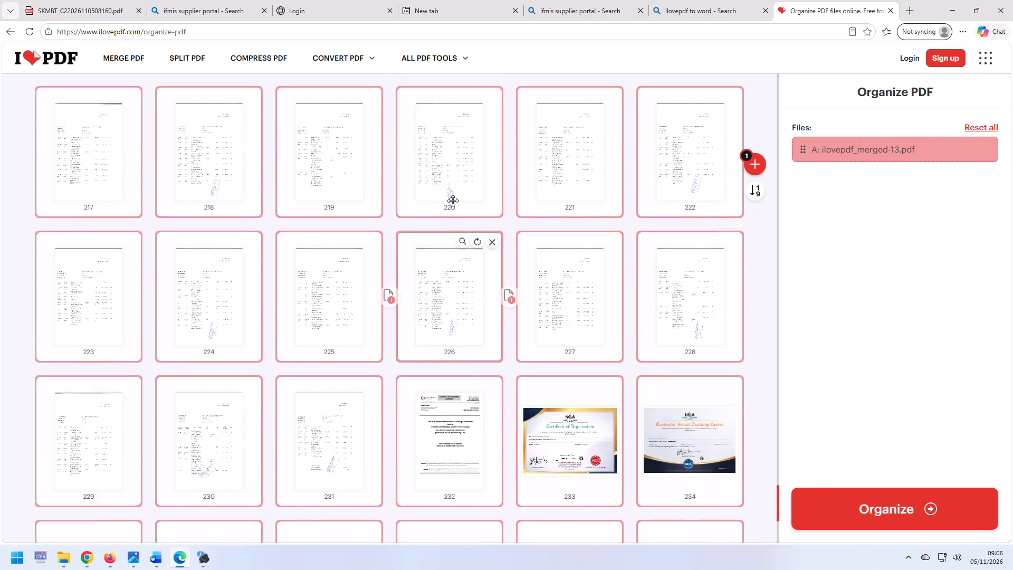
drag(444, 491, 443, 202)
scroll(443, 202, up, 2)
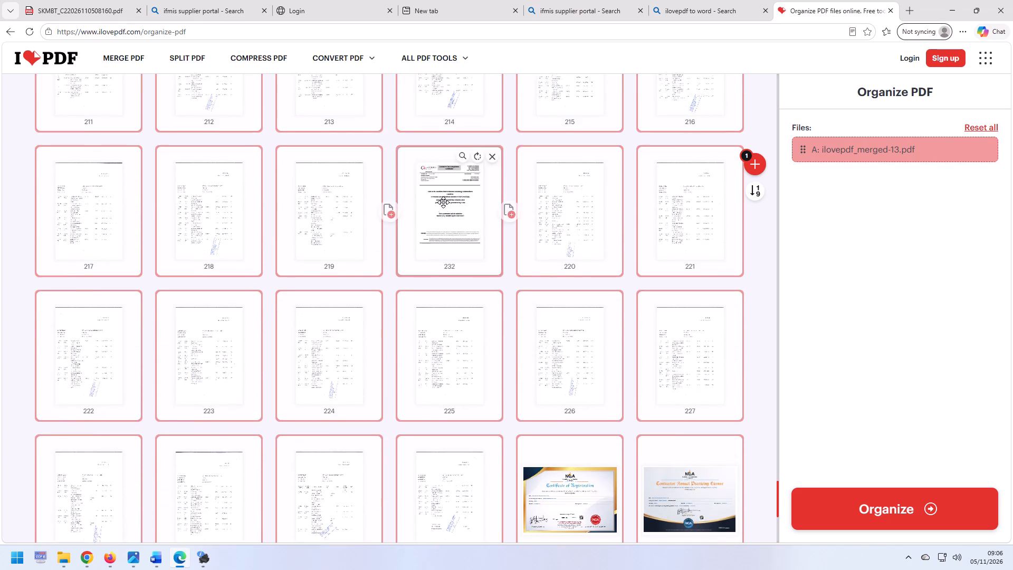
drag(438, 313, 455, 107)
scroll(442, 208, up, 4)
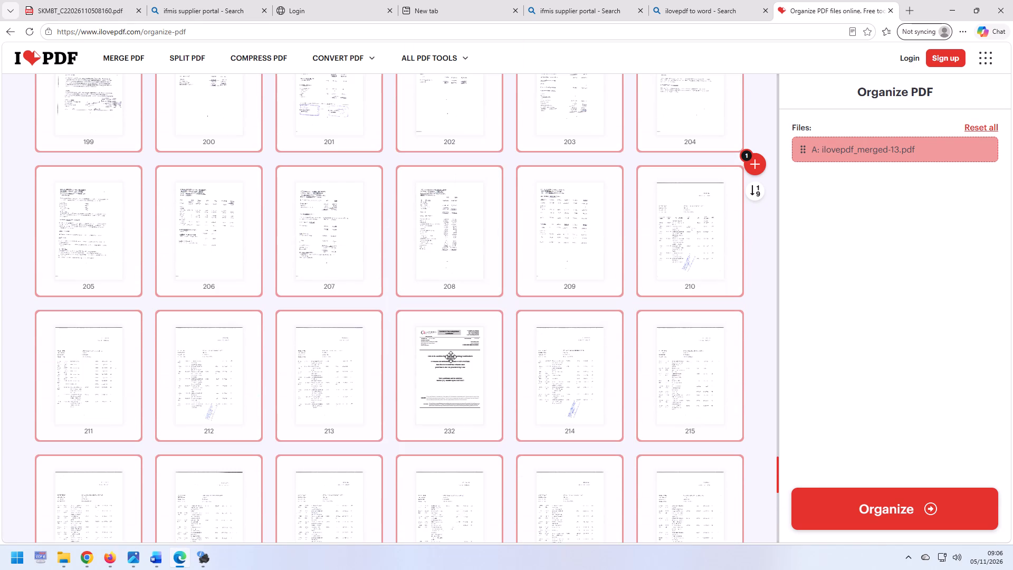
Move page 232 further forward to between pages 183 and 184.
drag(451, 359, 451, 188)
click(451, 187)
scroll(451, 199, up, 4)
drag(445, 424, 442, 164)
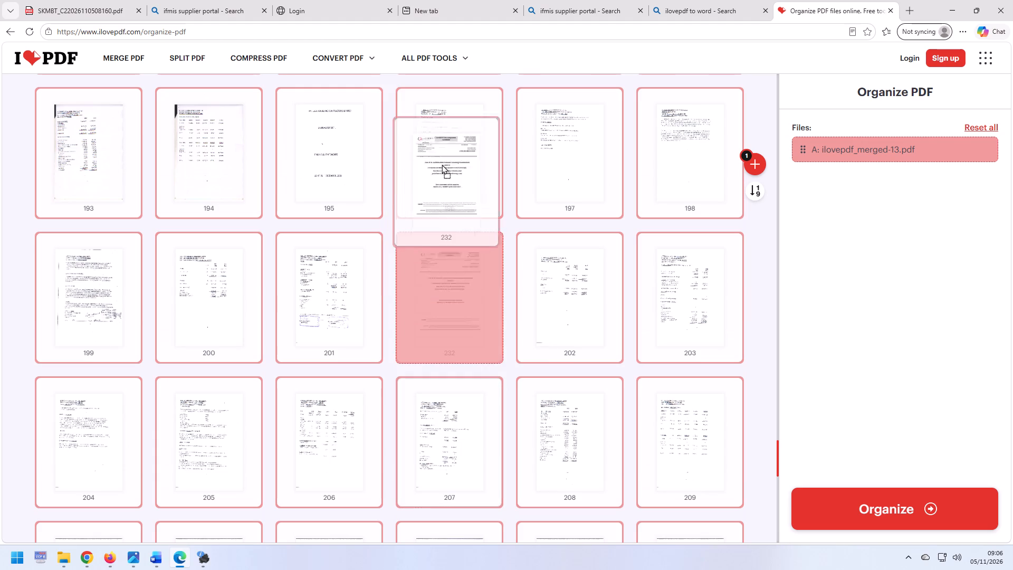
drag(442, 164, 450, 125)
scroll(438, 203, up, 2)
drag(437, 256, 437, 100)
scroll(432, 269, up, 3)
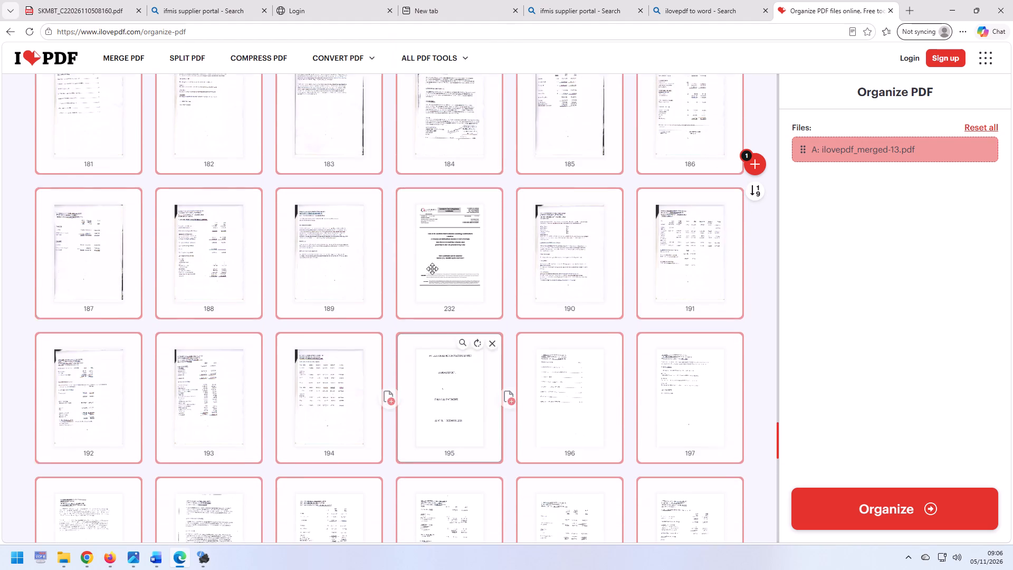
drag(435, 282, 435, 172)
scroll(433, 196, up, 3)
scroll(432, 245, up, 1)
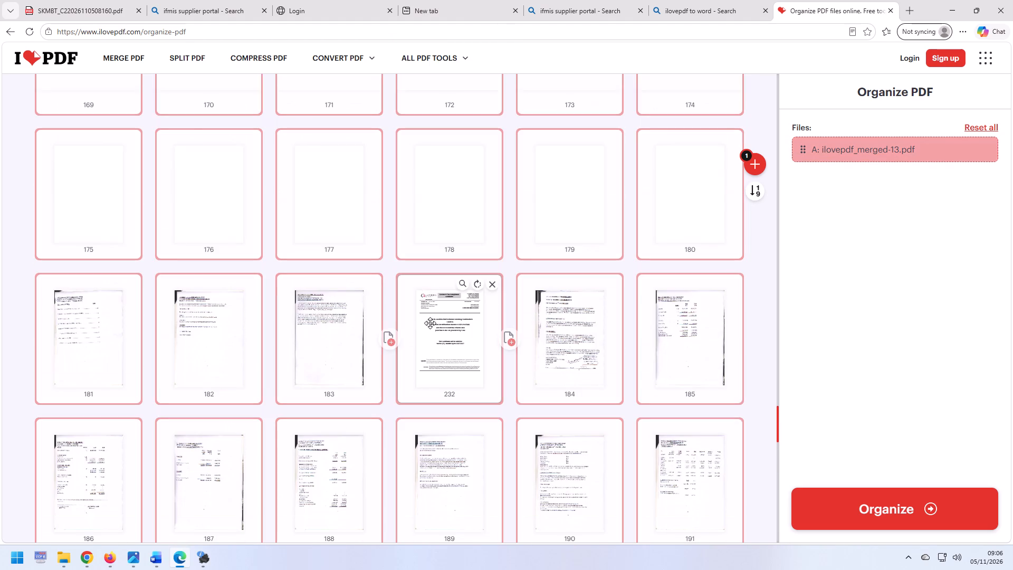
Move page 232 further forward to between pages 153 and 154.
drag(435, 337, 476, 167)
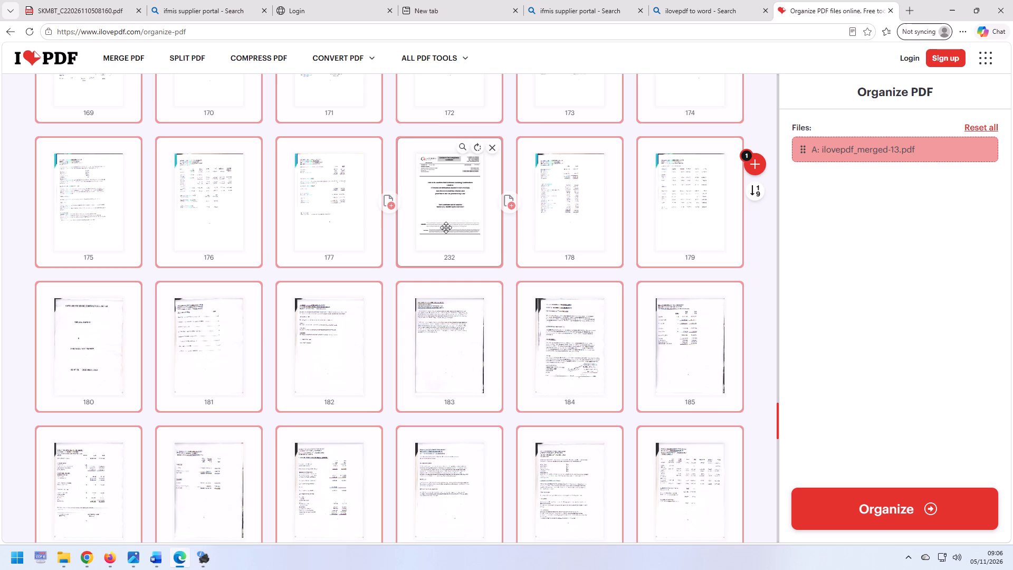
drag(435, 213, 435, 211)
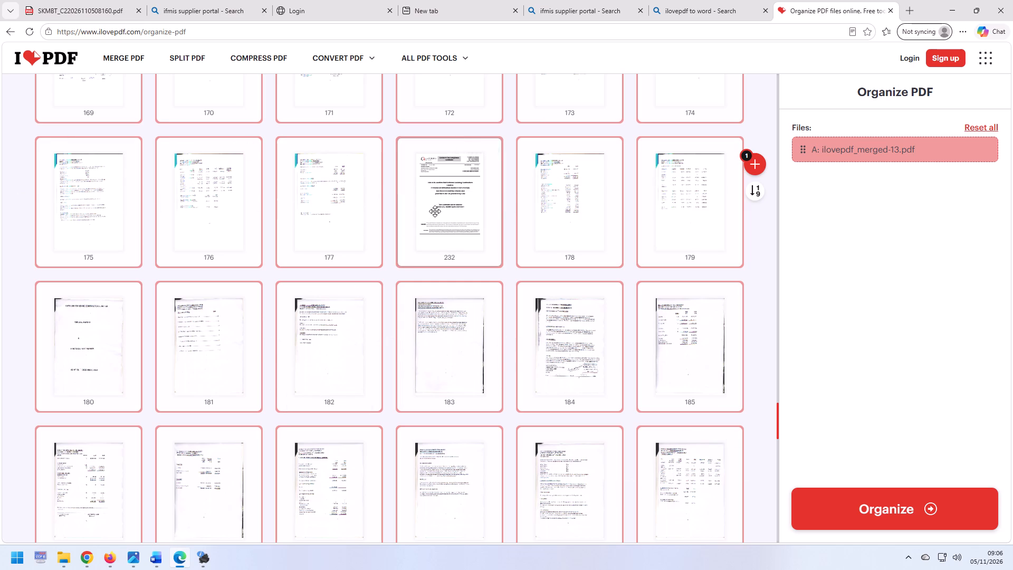
drag(435, 211, 435, 110)
scroll(406, 208, up, 6)
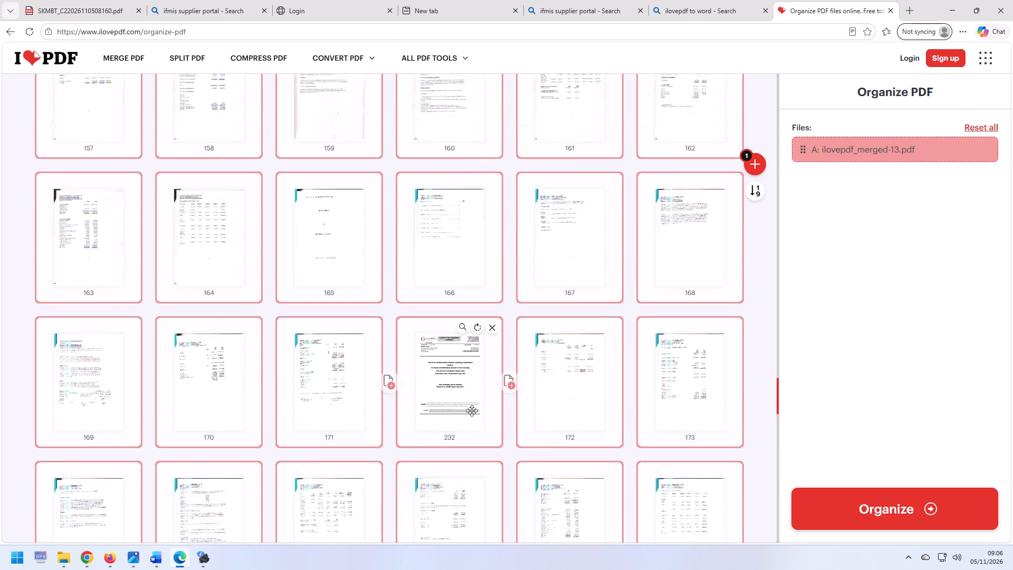
drag(466, 399, 448, 251)
scroll(446, 264, up, 3)
drag(454, 382, 445, 229)
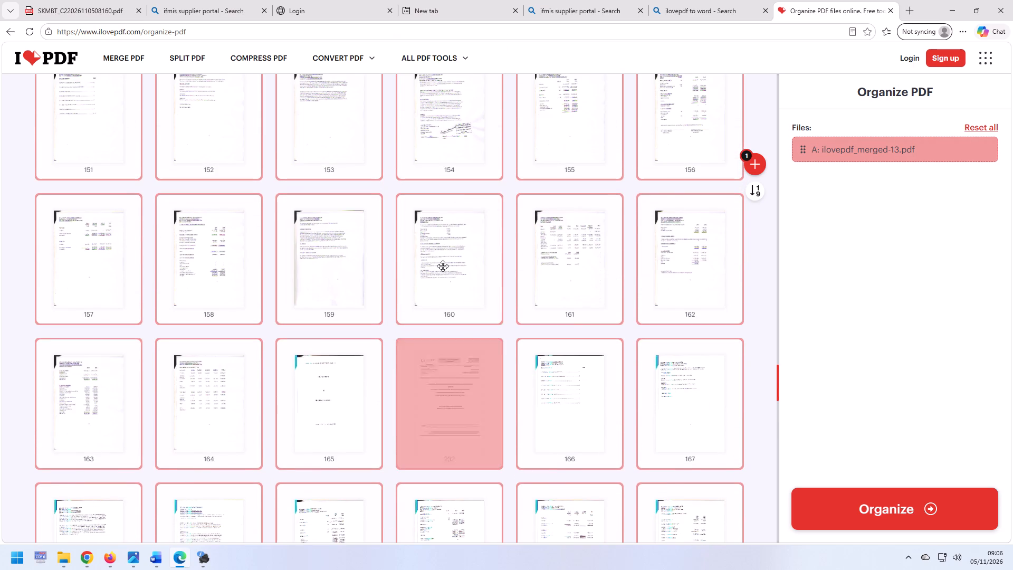
scroll(459, 247, up, 3)
drag(442, 392, 444, 259)
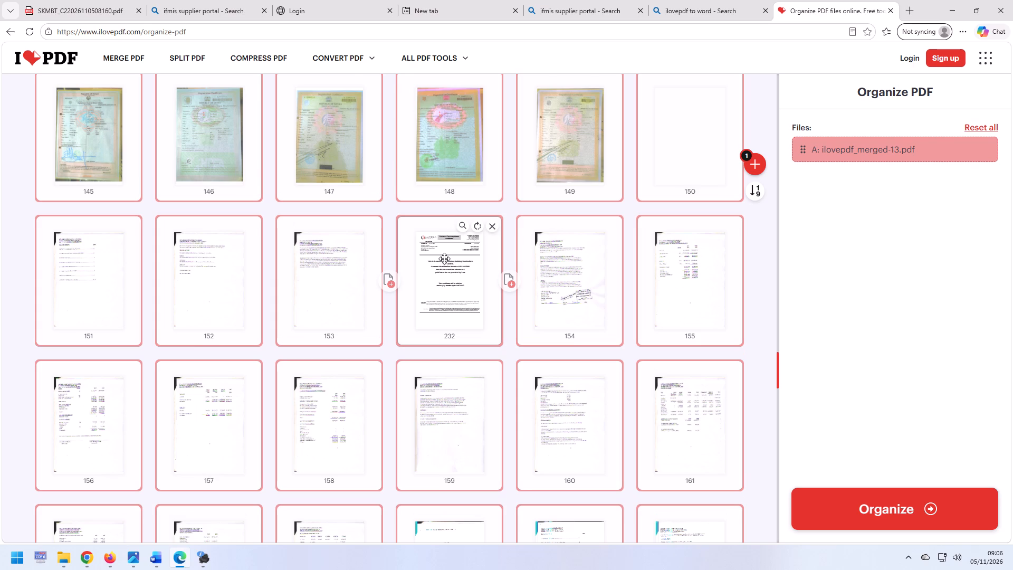
Move page 232 further forward from after page 153 to between pages 129 and 130.
scroll(444, 259, up, 2)
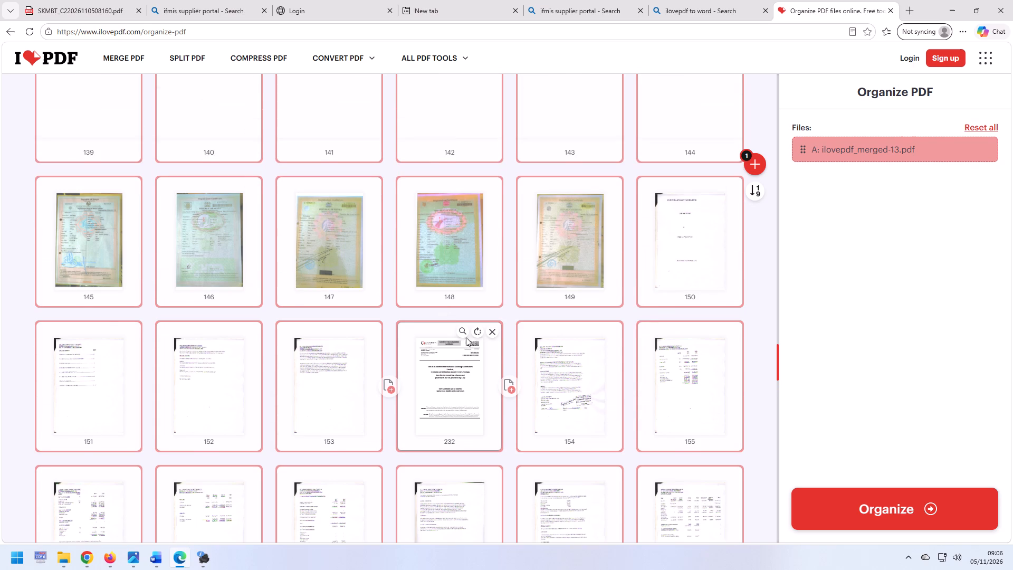
drag(462, 377, 443, 194)
scroll(444, 199, up, 3)
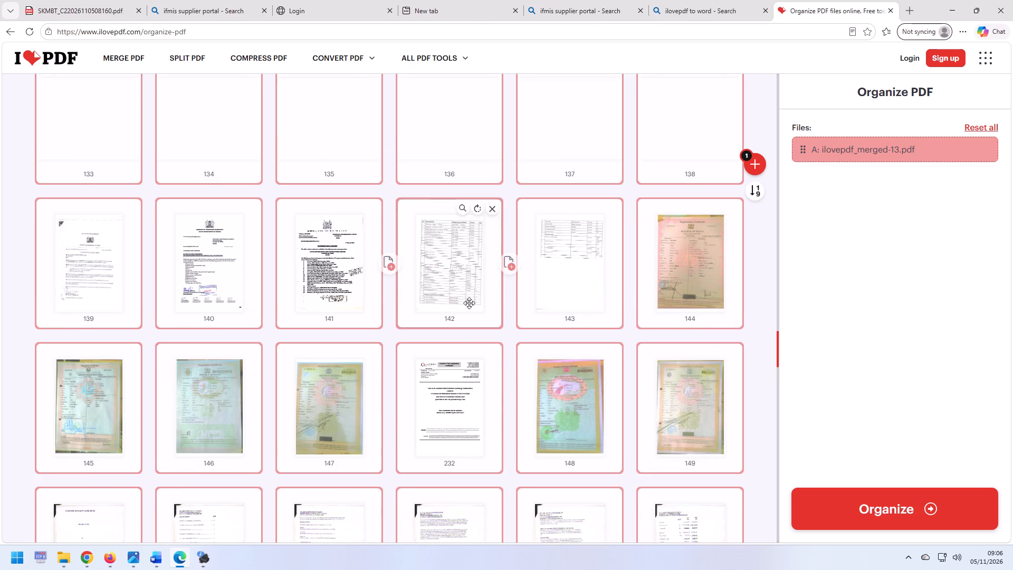
drag(462, 415, 450, 197)
drag(451, 195, 452, 188)
scroll(454, 186, up, 4)
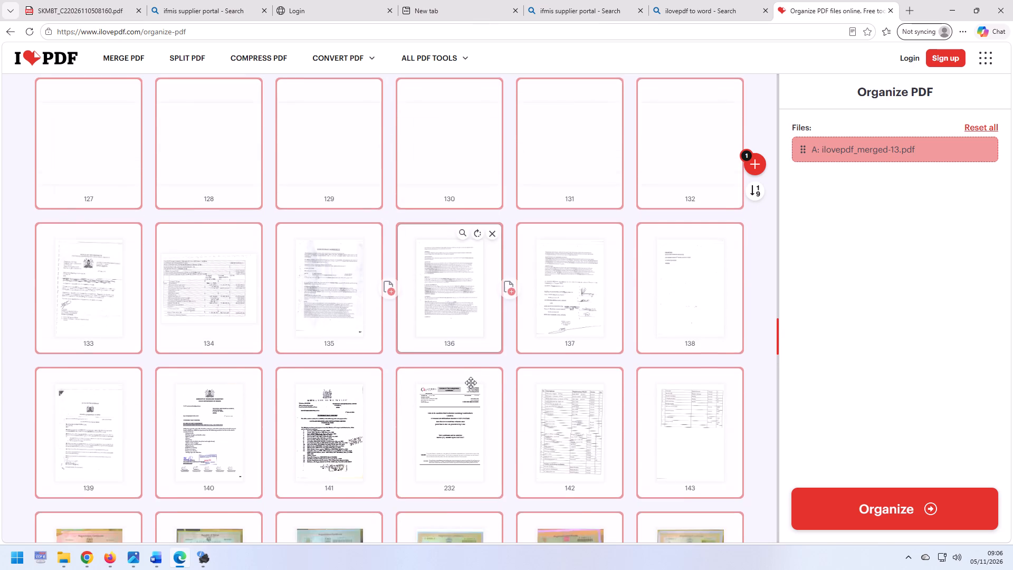
drag(441, 487, 451, 173)
Move page 232 further forward to between pages 99 and 100.
scroll(431, 272, up, 5)
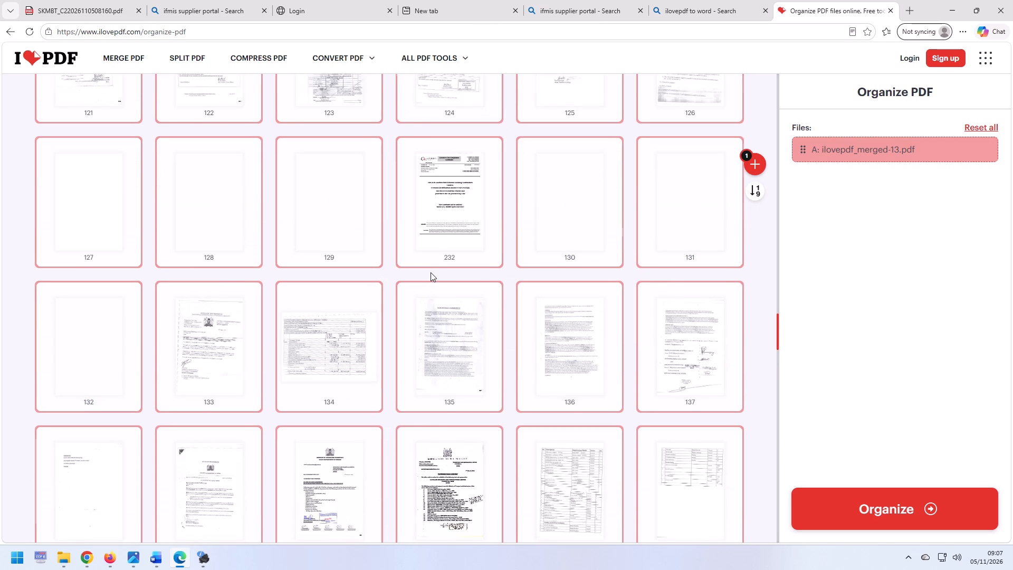
drag(436, 467, 455, 174)
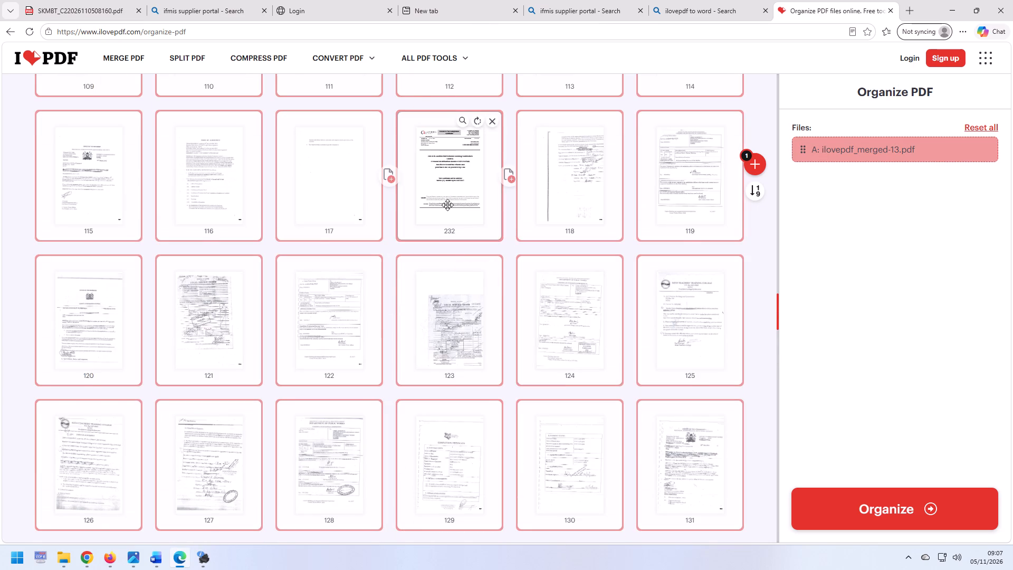
scroll(447, 205, up, 5)
drag(446, 425, 476, 221)
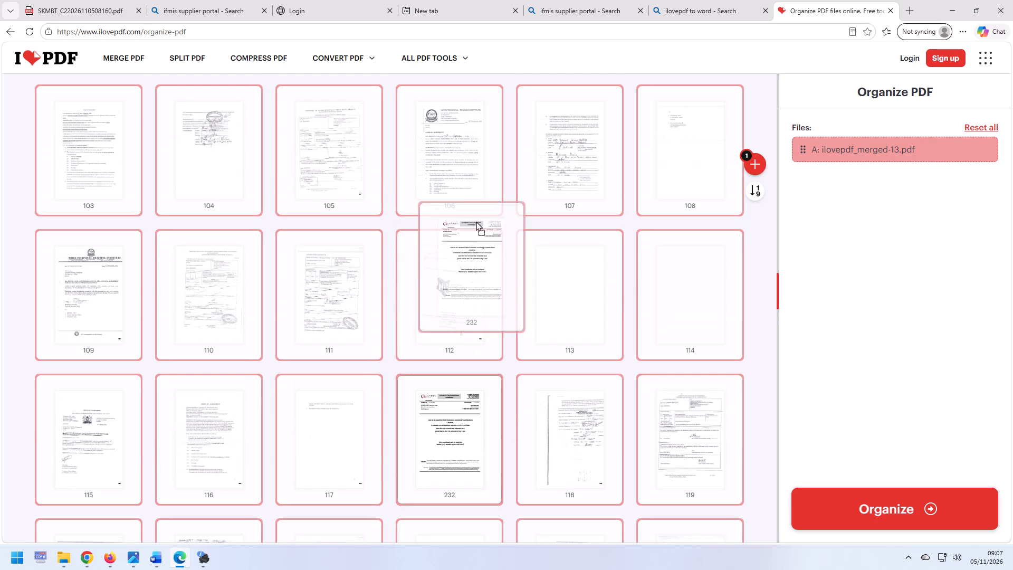
drag(476, 221, 464, 166)
scroll(454, 215, up, 5)
drag(445, 408, 448, 191)
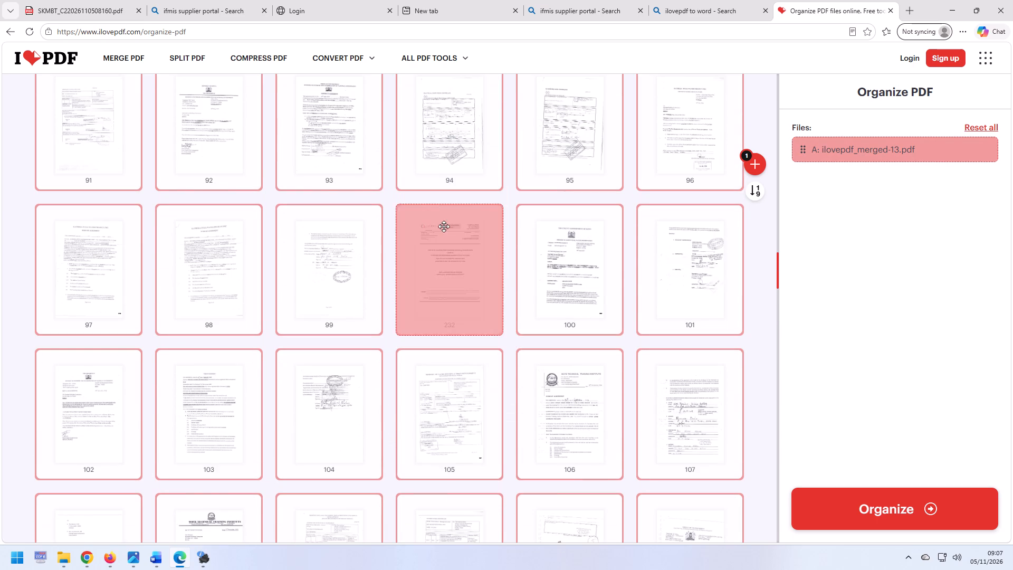
Move page 232 further forward to between pages 57 and 58.
scroll(444, 226, up, 5)
drag(433, 375, 453, 188)
scroll(453, 188, up, 4)
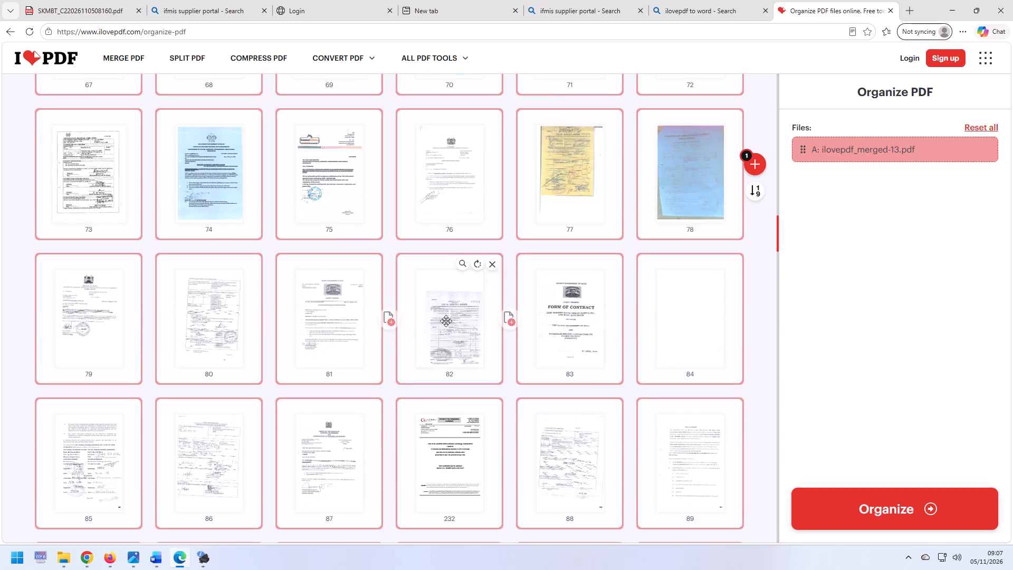
drag(444, 453, 459, 182)
scroll(459, 182, up, 6)
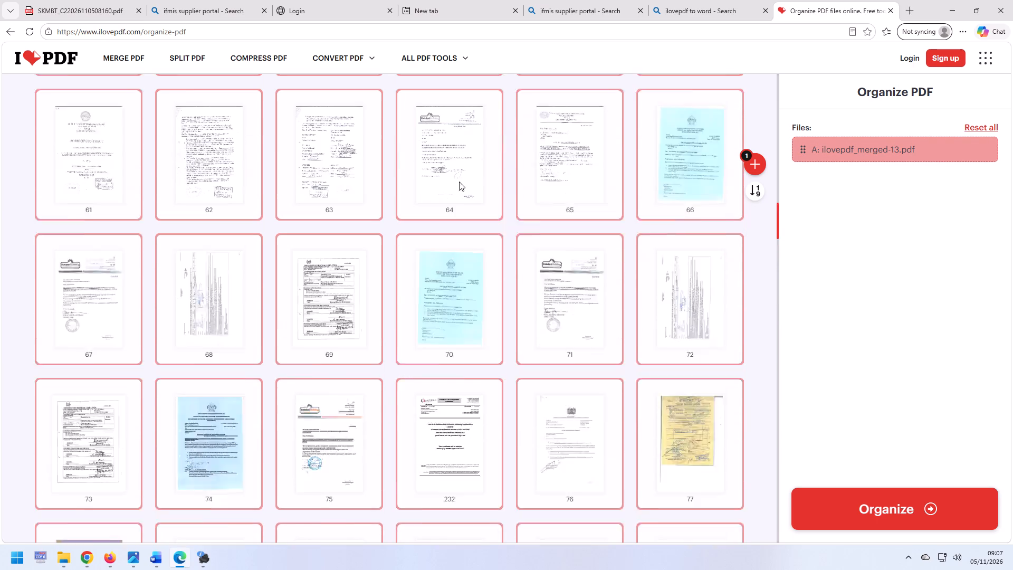
drag(435, 519, 454, 216)
scroll(448, 255, up, 4)
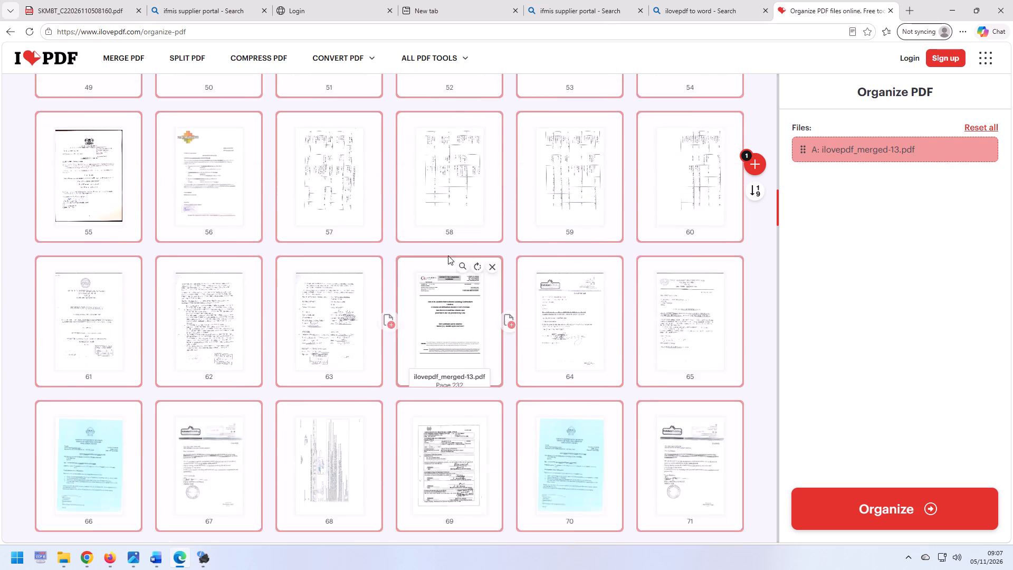
drag(438, 464, 453, 232)
Move page 232 further forward to between pages 27 and 28.
scroll(443, 289, up, 5)
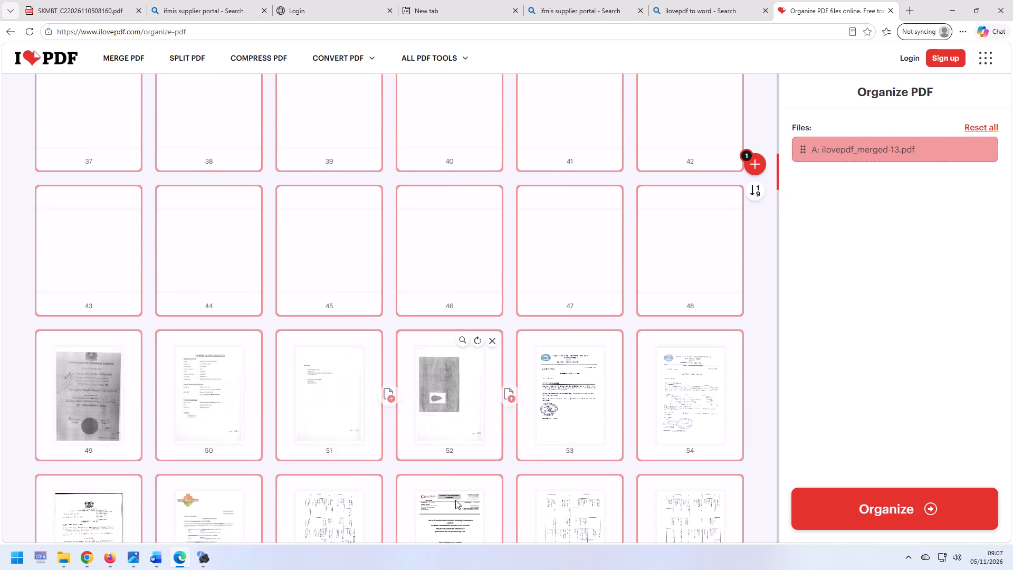
drag(456, 511, 465, 236)
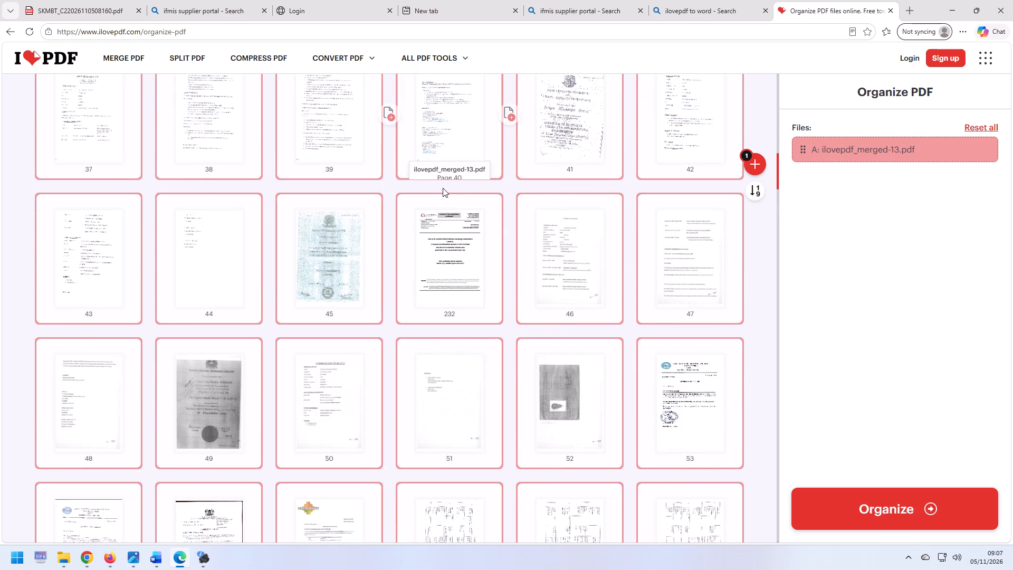
scroll(443, 188, up, 3)
drag(435, 430, 441, 258)
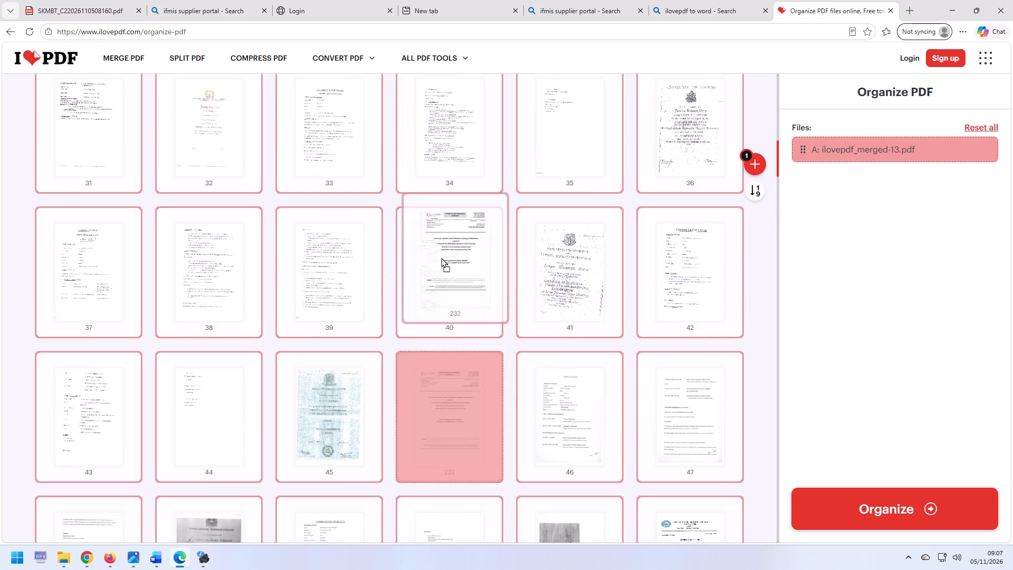
drag(441, 258, 446, 187)
click(446, 184)
scroll(460, 226, up, 4)
drag(445, 331, 446, 180)
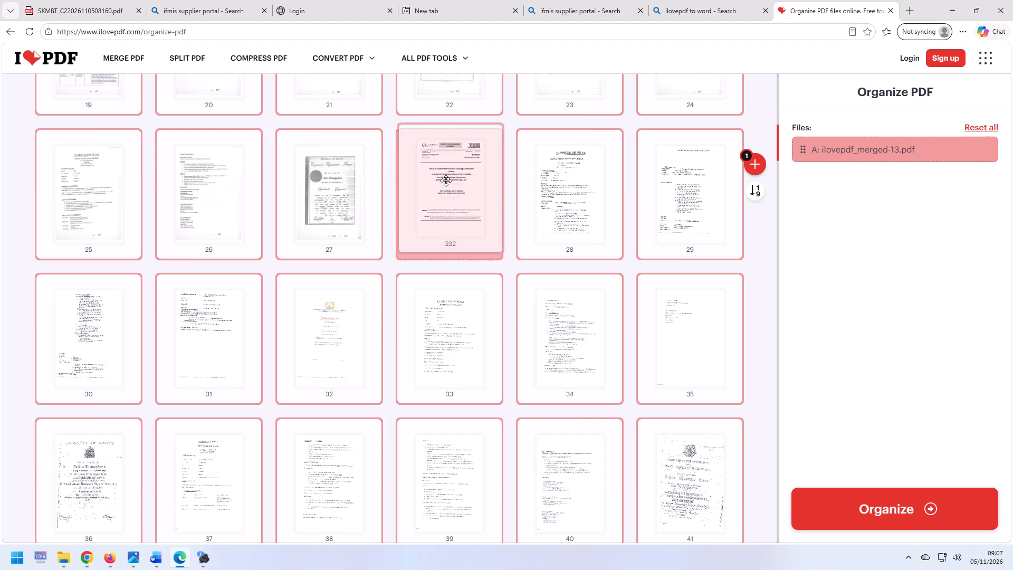
Move page 232 into the first row of pages, between pages 4 and 5.
scroll(446, 180, up, 4)
drag(442, 408, 456, 196)
scroll(456, 200, up, 5)
drag(448, 518, 558, 104)
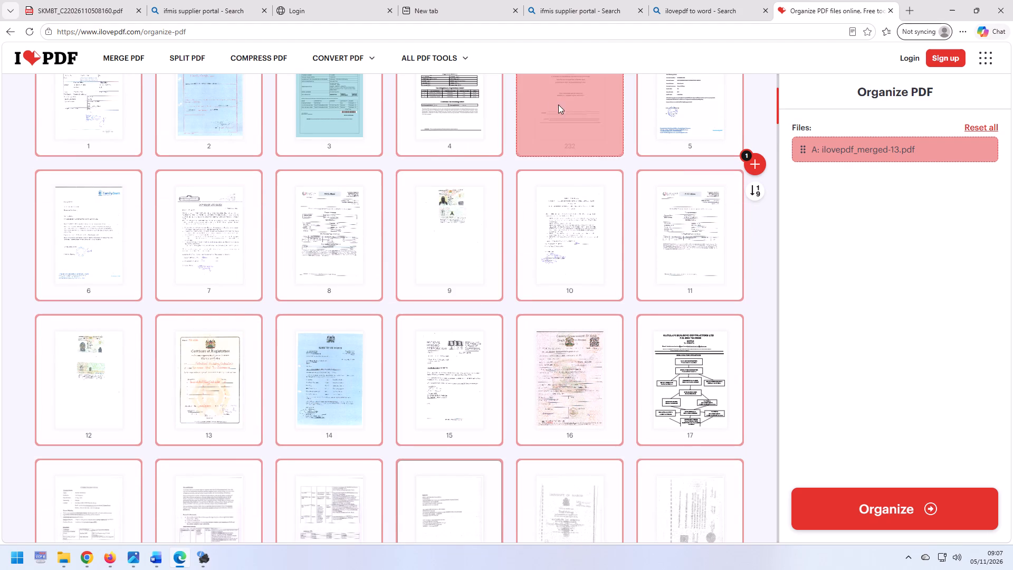
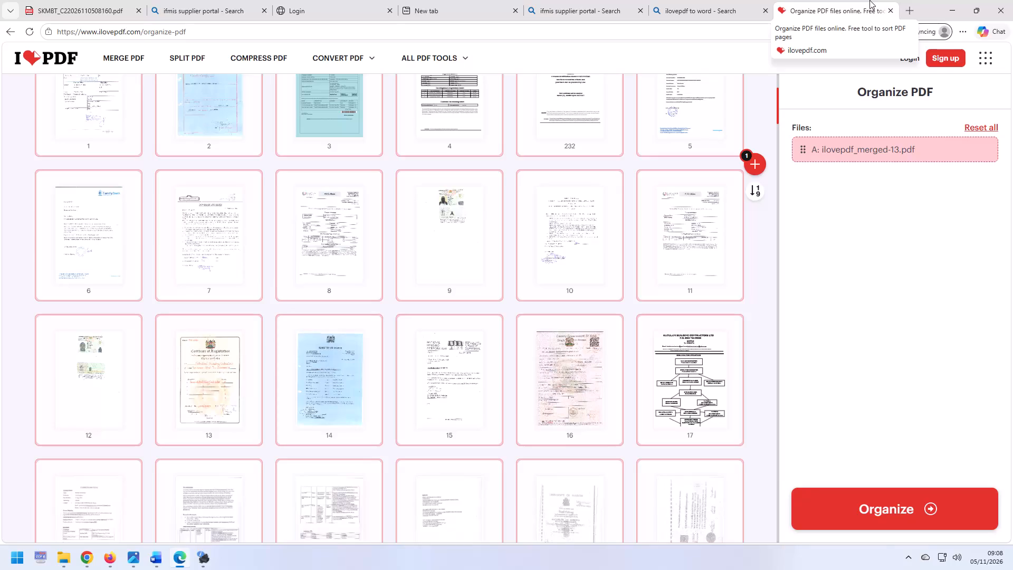
Move certificate pages 233 and 234 from near the document's end to between pages 225 and 226.
scroll(610, 303, down, 7)
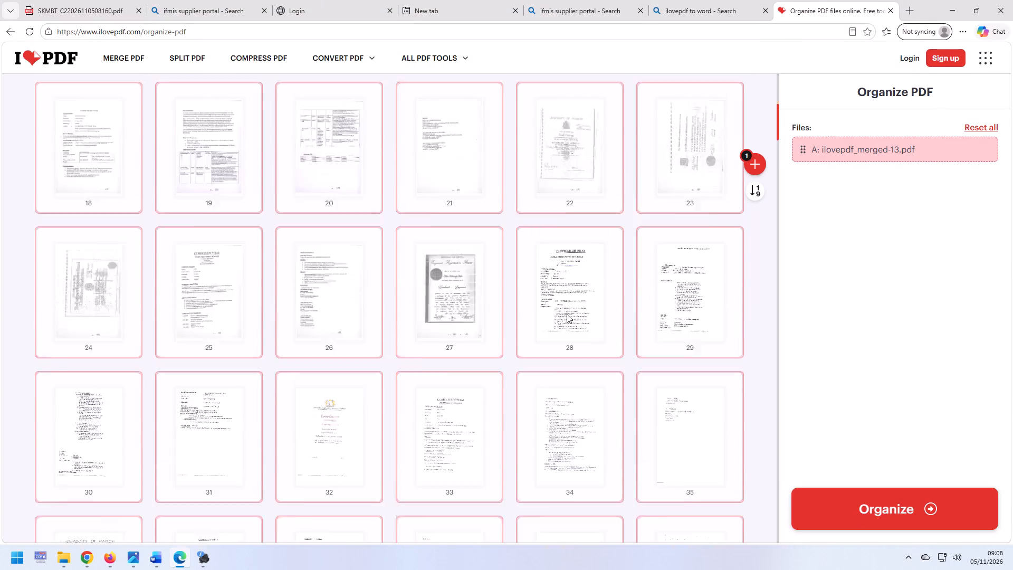
scroll(567, 314, down, 15)
scroll(638, 395, down, 7)
scroll(451, 391, down, 12)
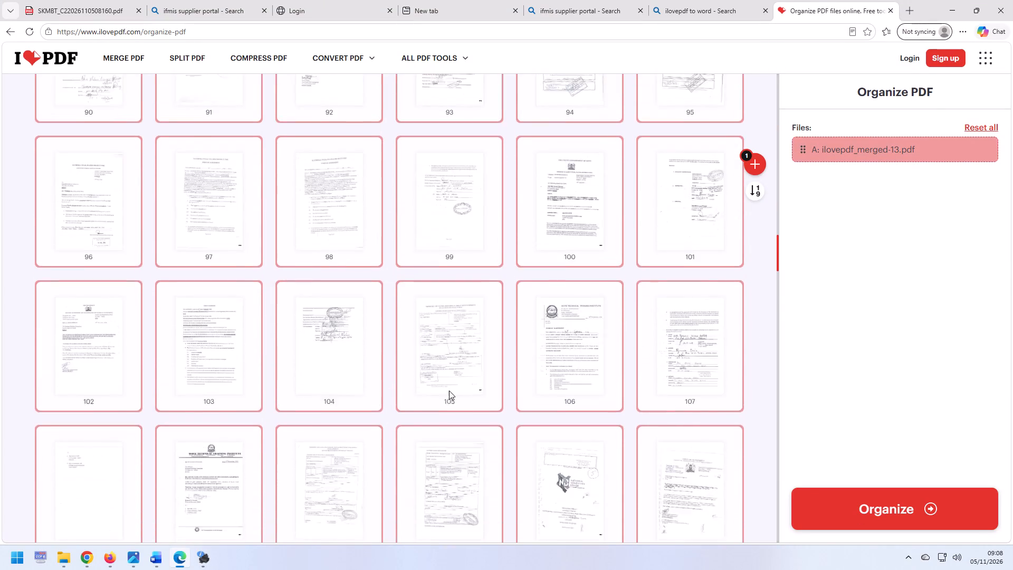
scroll(449, 391, down, 20)
scroll(449, 391, down, 20)
scroll(449, 391, down, 2)
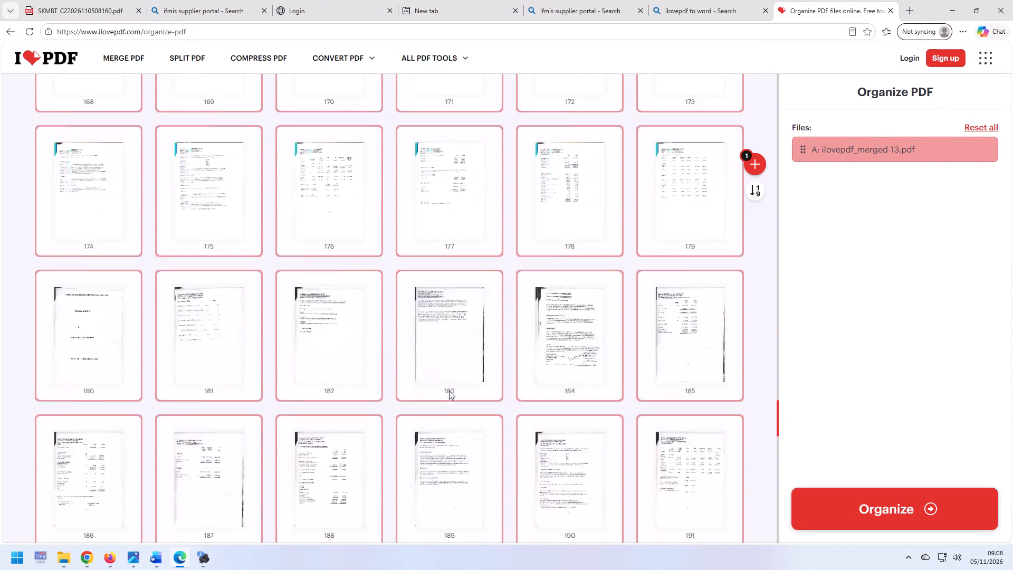
scroll(449, 391, down, 20)
scroll(449, 391, down, 6)
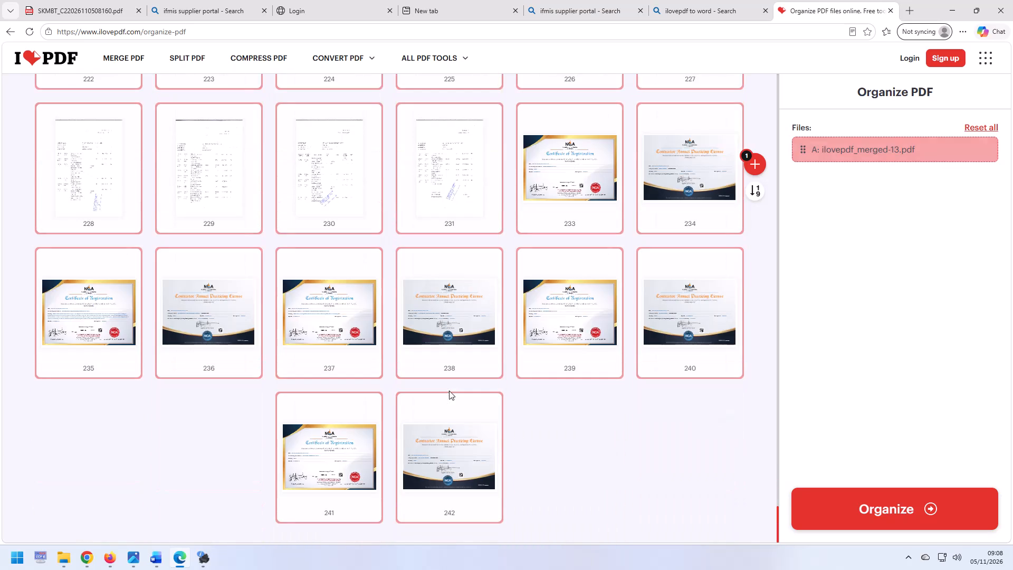
scroll(449, 391, up, 2)
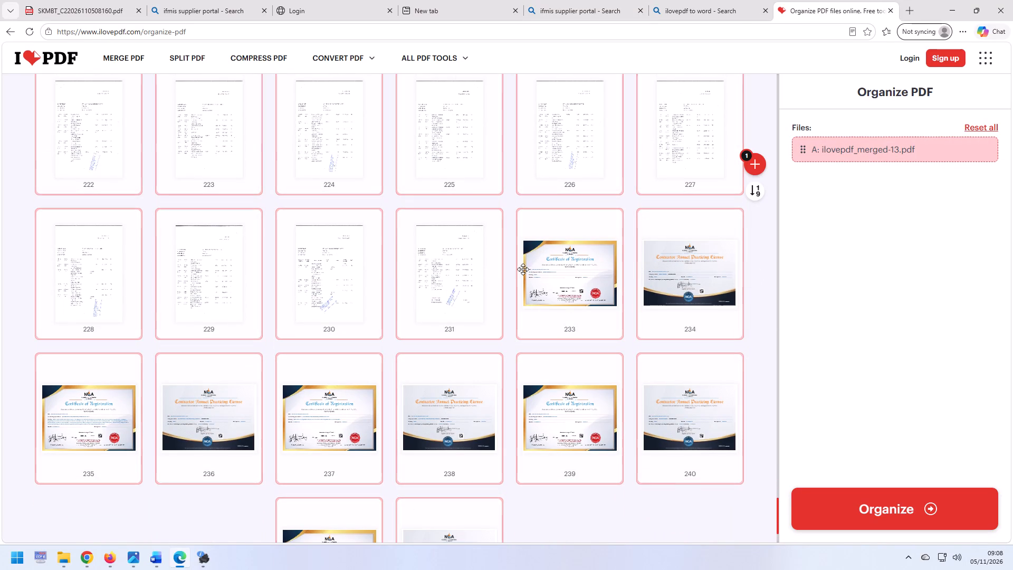
drag(562, 279, 561, 139)
drag(701, 274, 701, 273)
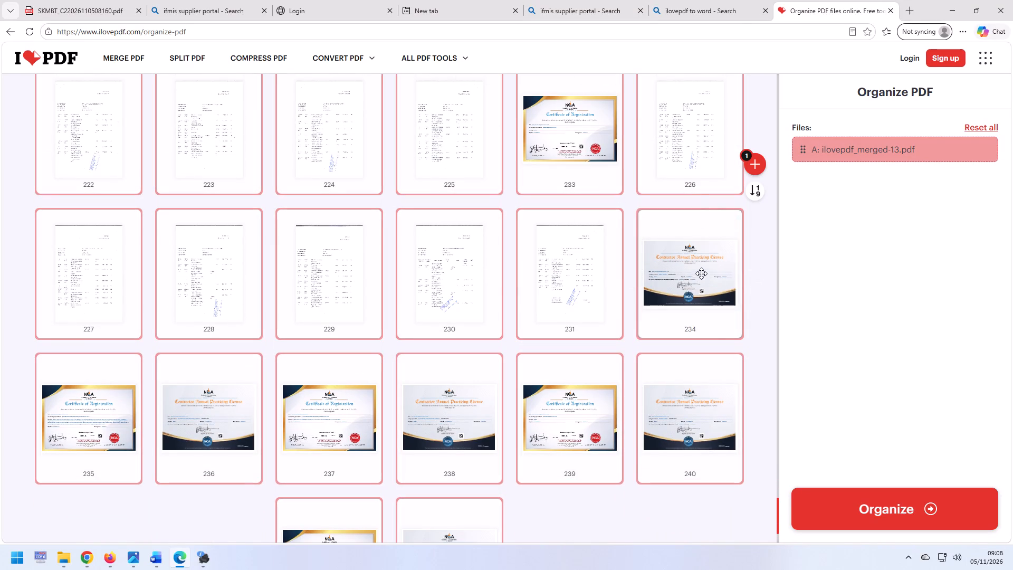
drag(701, 273, 697, 153)
Move certificate pages 235 through 240 forward in order to follow page 234, ahead of page 226.
drag(77, 411, 112, 259)
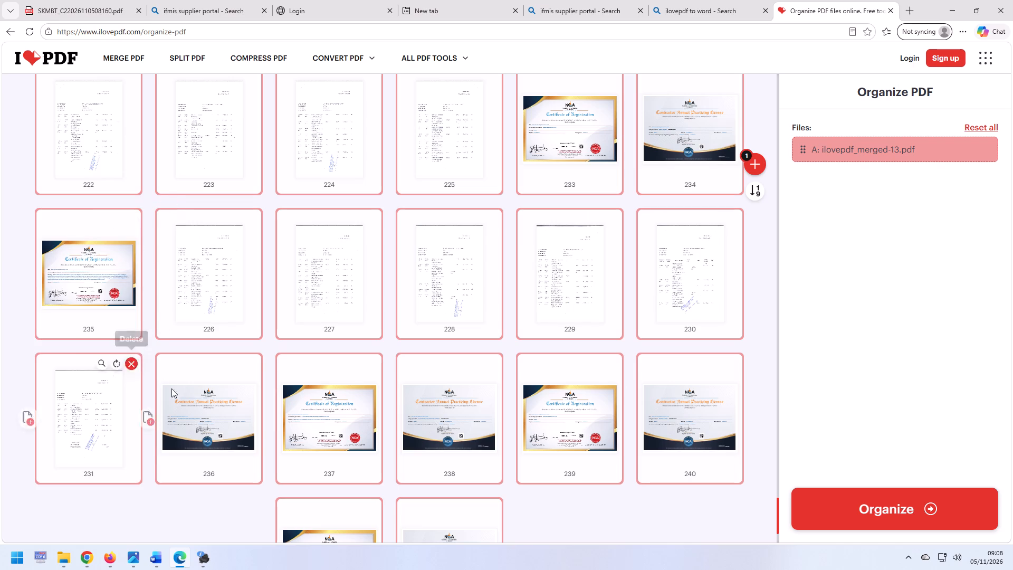
drag(192, 398, 225, 249)
drag(326, 419, 329, 267)
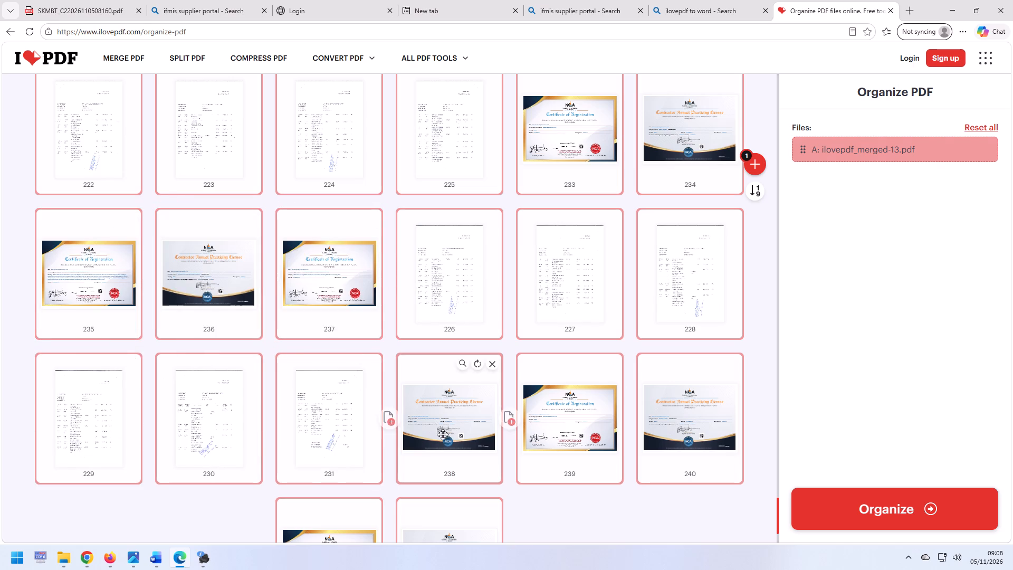
drag(458, 422, 463, 311)
drag(549, 424, 562, 292)
drag(671, 413, 685, 301)
click(685, 300)
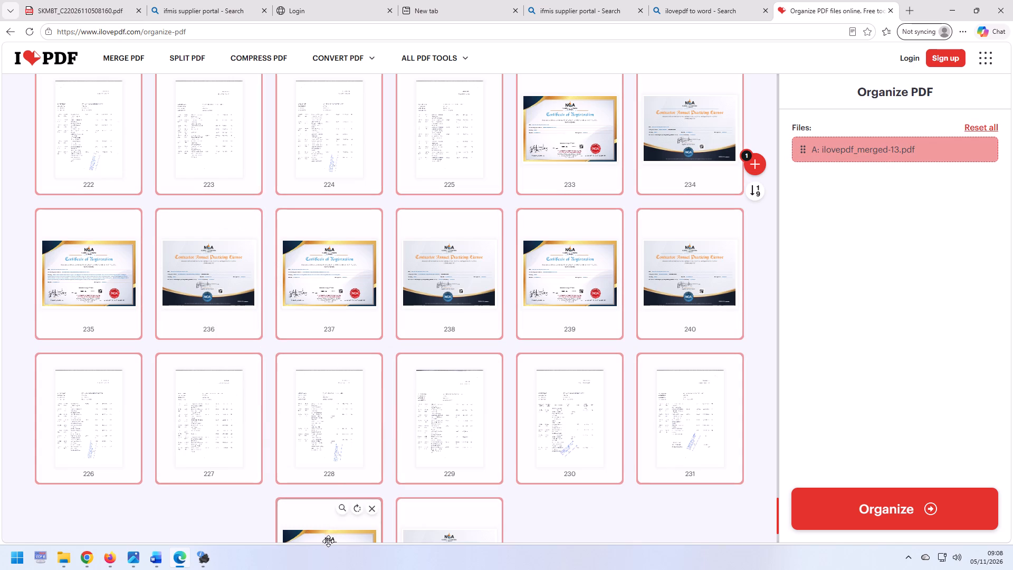
Move the last two certificates, pages 241 and 242, forward to between pages 227 and 228.
drag(328, 542, 328, 403)
drag(447, 541, 456, 442)
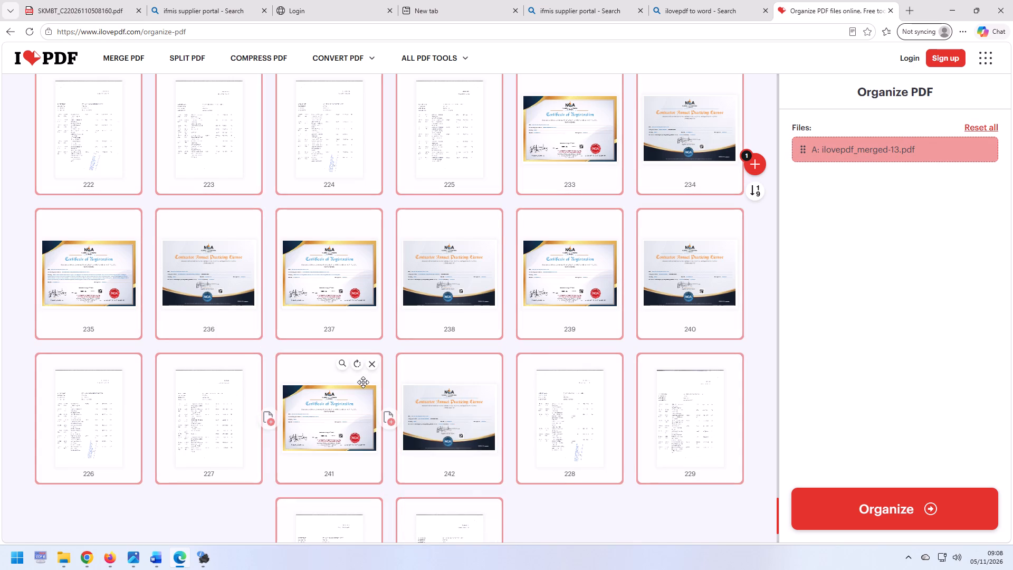
Move pages 233, 234, 237, 238, 239 and 240 forward, in that order, to directly before page 222.
drag(565, 144, 84, 131)
drag(675, 132, 326, 92)
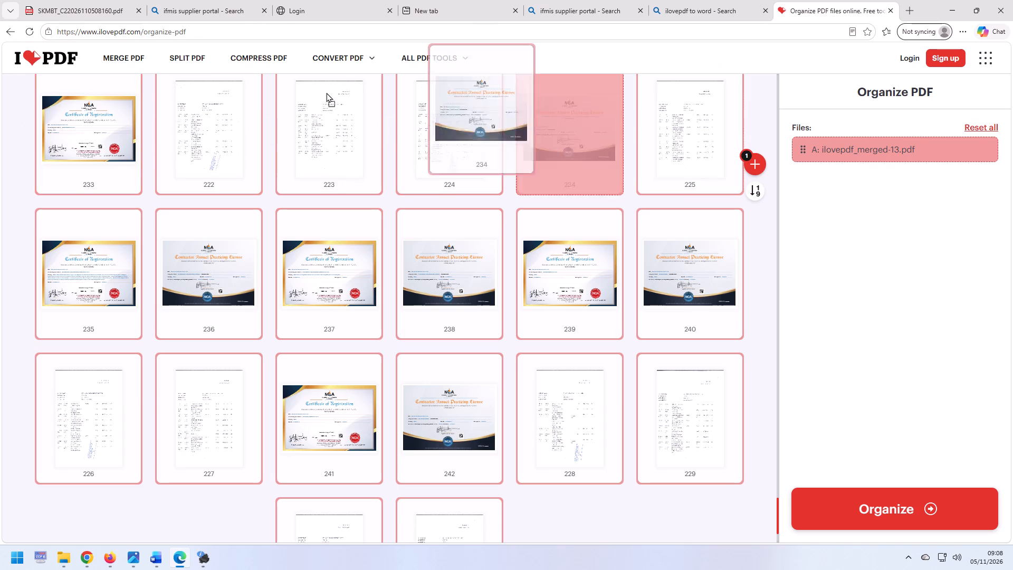
drag(326, 92, 215, 122)
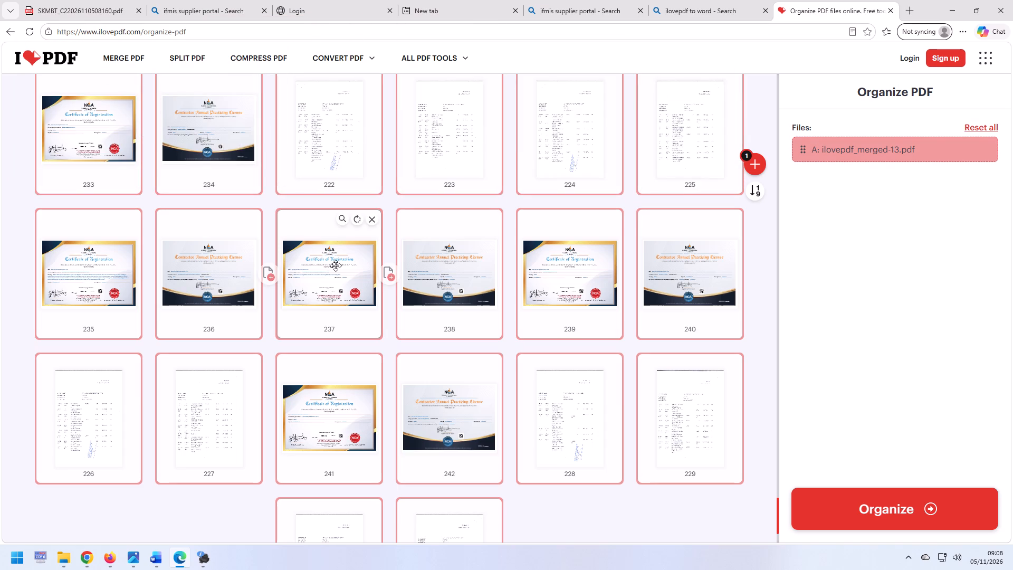
drag(336, 265, 360, 135)
drag(444, 274, 467, 153)
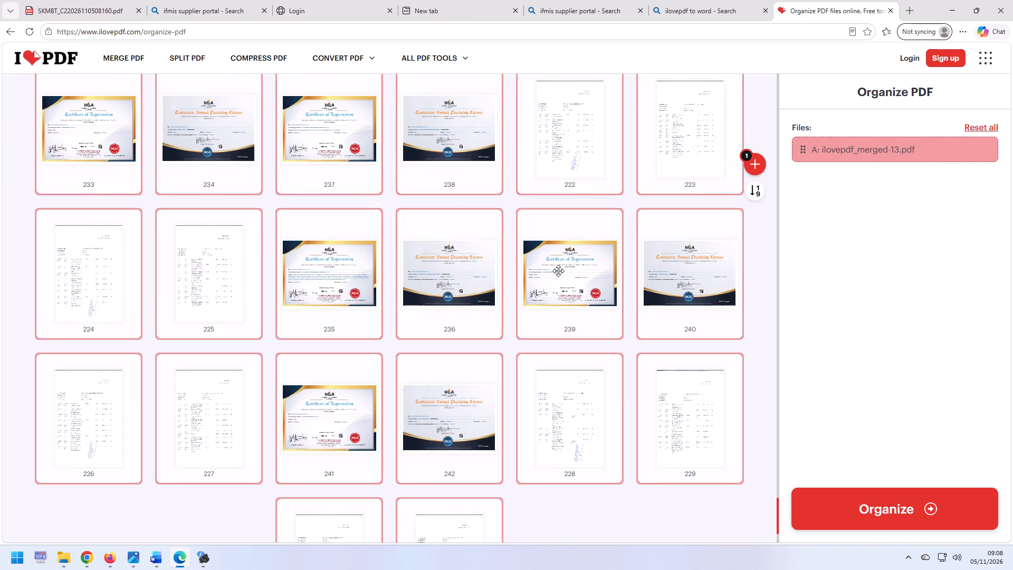
drag(558, 271, 582, 135)
drag(702, 273, 718, 161)
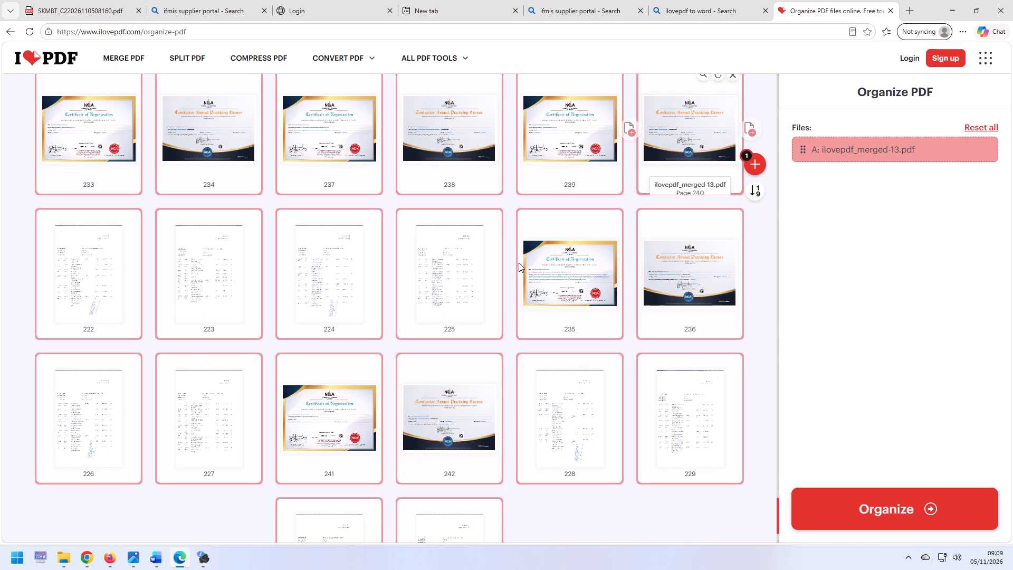
Move pages 235, 236, 241 and 242 forward to follow page 240 in that order, ahead of page 222.
drag(322, 414, 341, 275)
drag(484, 427, 489, 282)
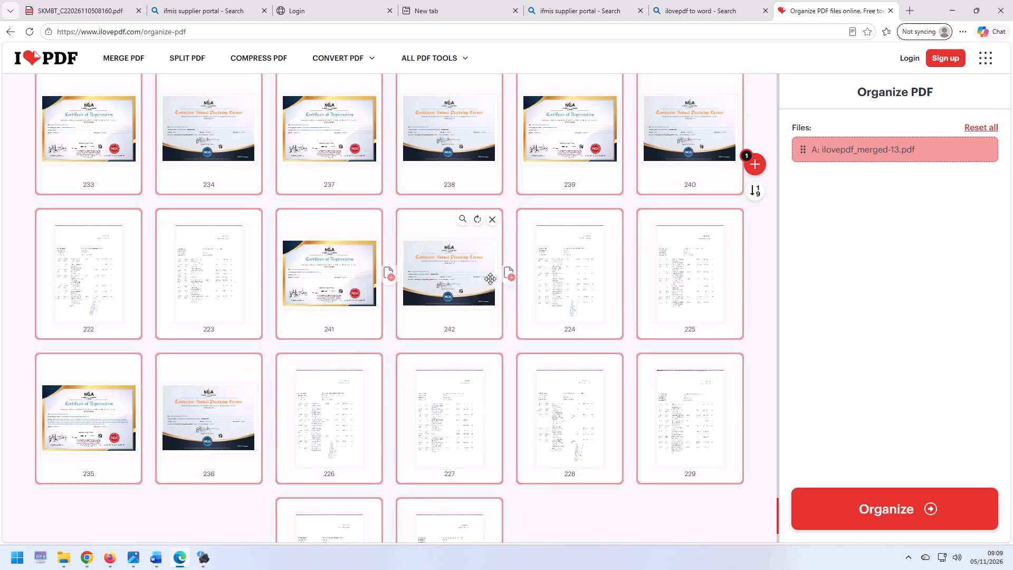
drag(107, 429, 117, 315)
drag(195, 427, 231, 280)
drag(568, 311, 372, 289)
click(625, 308)
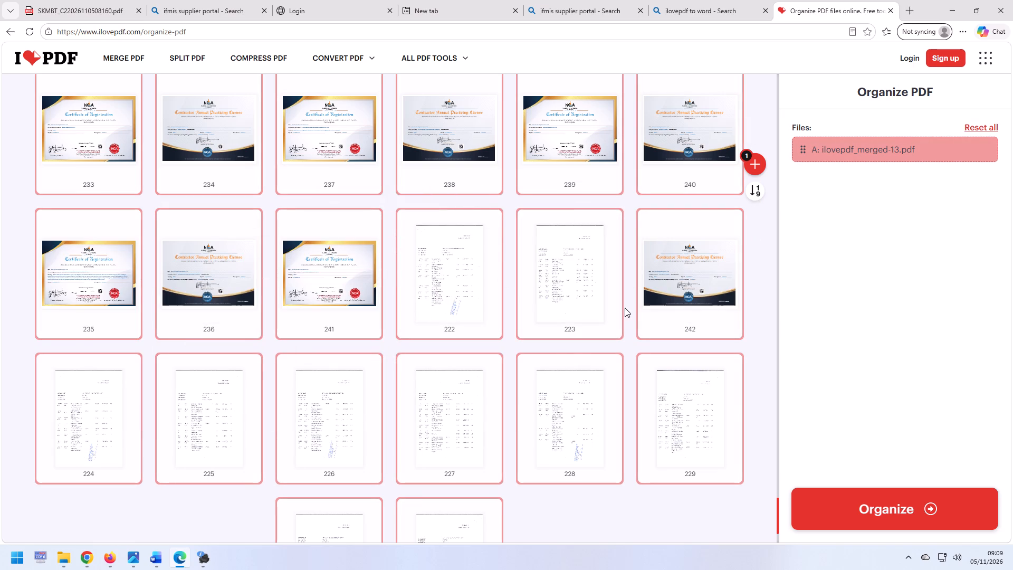
drag(682, 286, 453, 288)
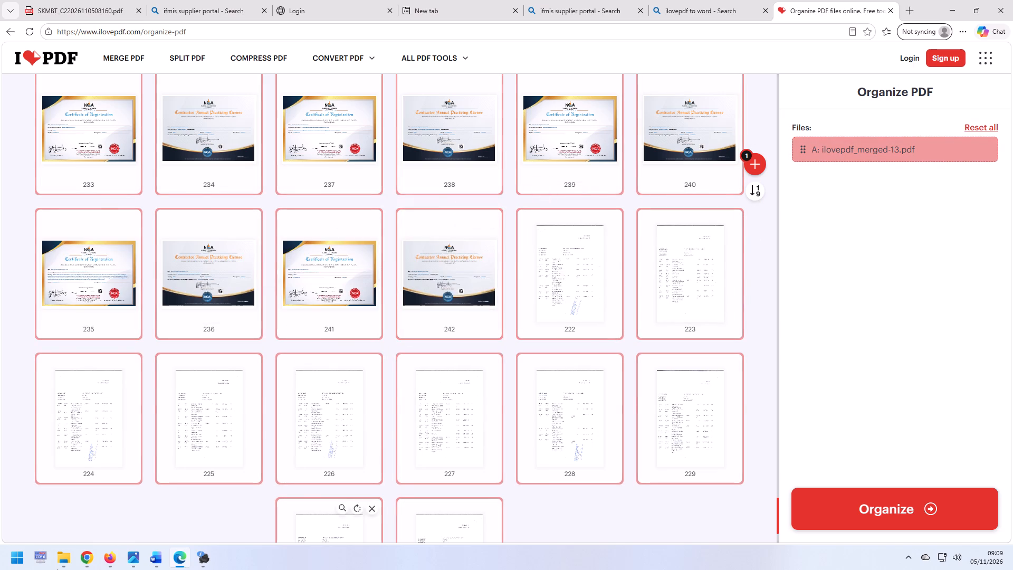
Move pages 233, 234, 237, 238, 239 and 240 another row forward, in that order, to directly before page 216.
scroll(0, 448, up, 4)
drag(111, 354, 99, 218)
drag(258, 375, 246, 226)
drag(330, 339, 348, 200)
click(349, 198)
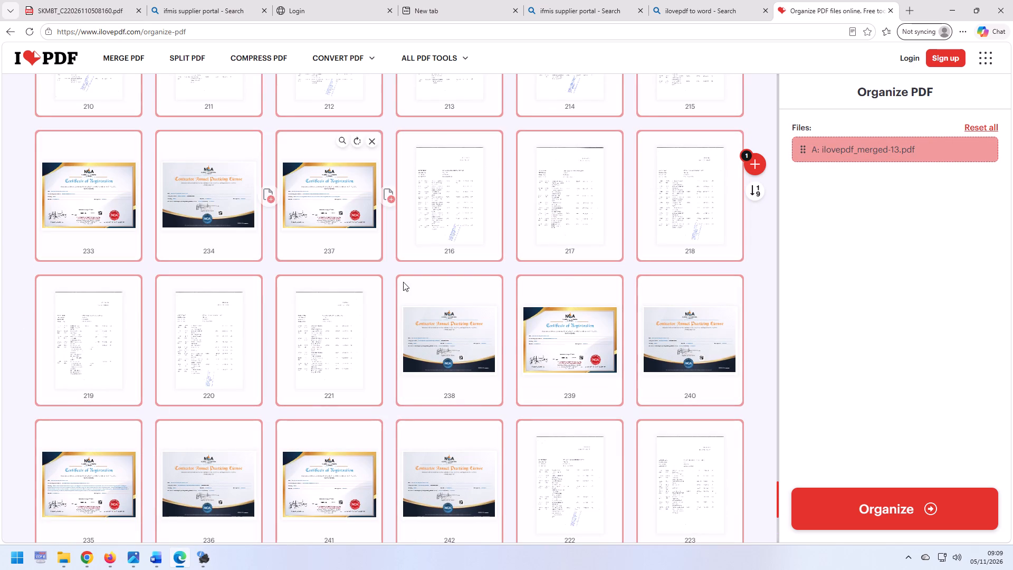
drag(442, 336, 476, 178)
drag(569, 322, 589, 165)
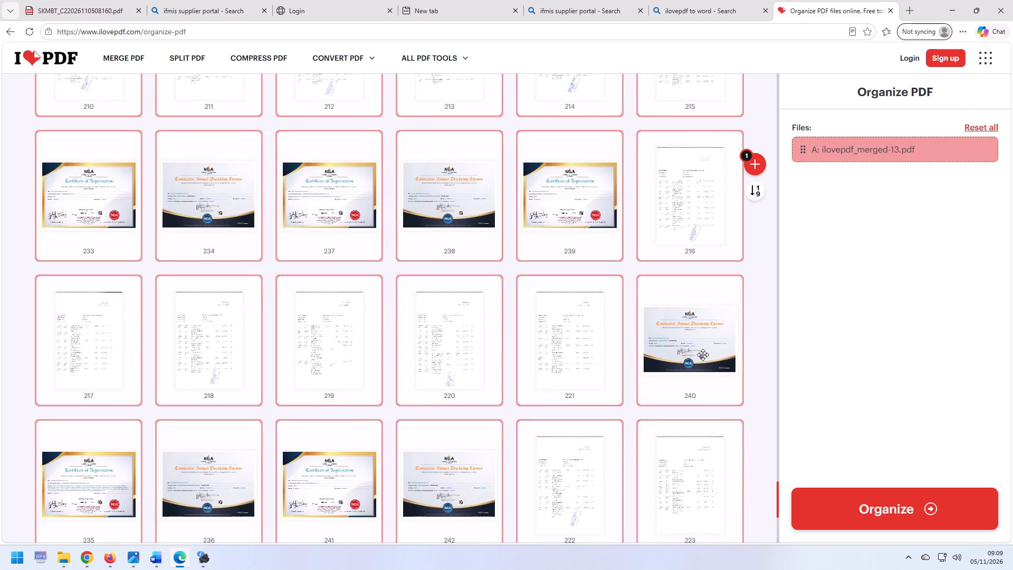
drag(702, 355, 706, 207)
click(706, 207)
Move pages 235, 236, 241 and 242 forward to follow page 240 in that order, ahead of page 216.
drag(63, 490, 102, 327)
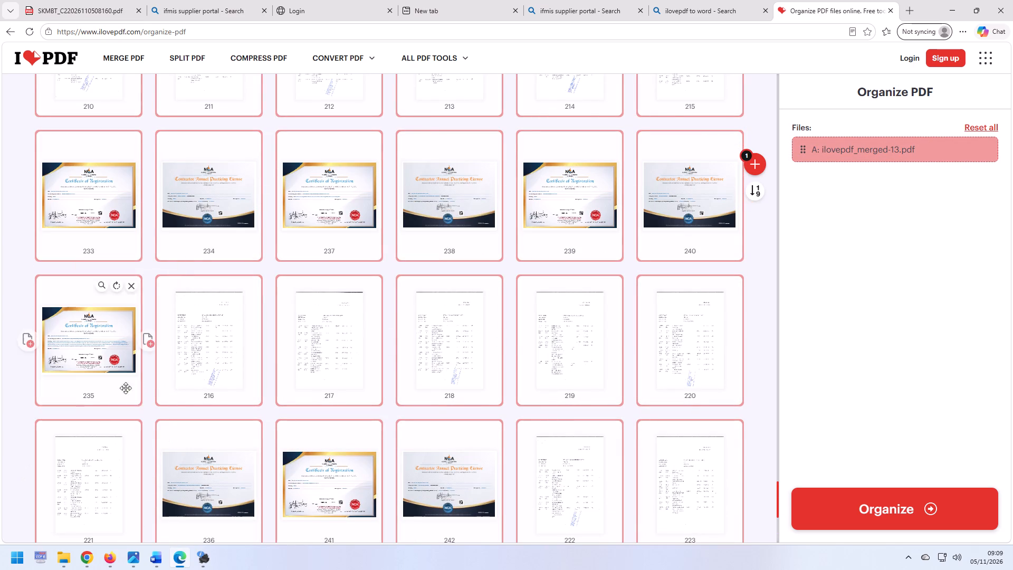
drag(205, 465, 218, 343)
drag(318, 484, 339, 345)
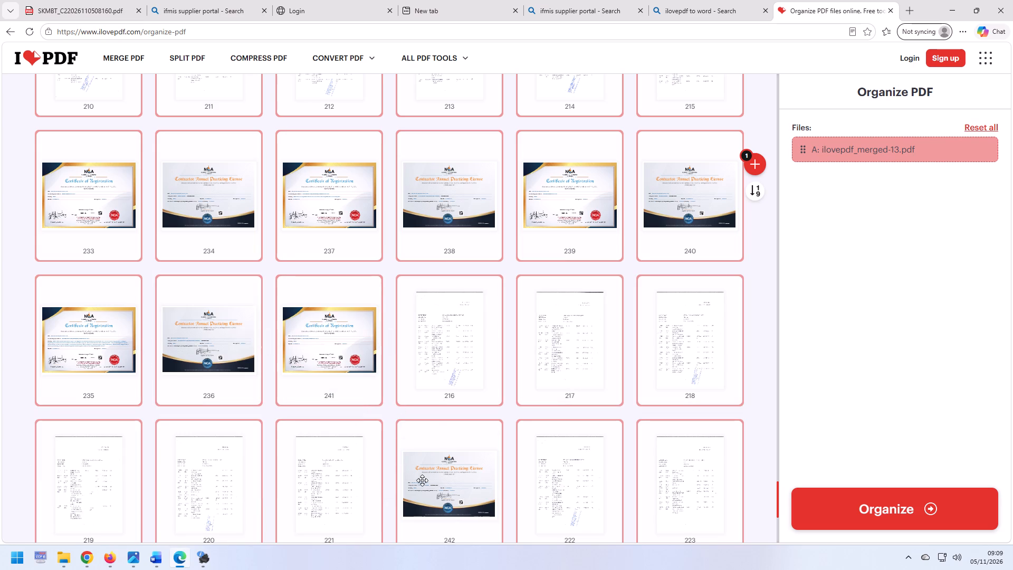
drag(426, 481, 453, 343)
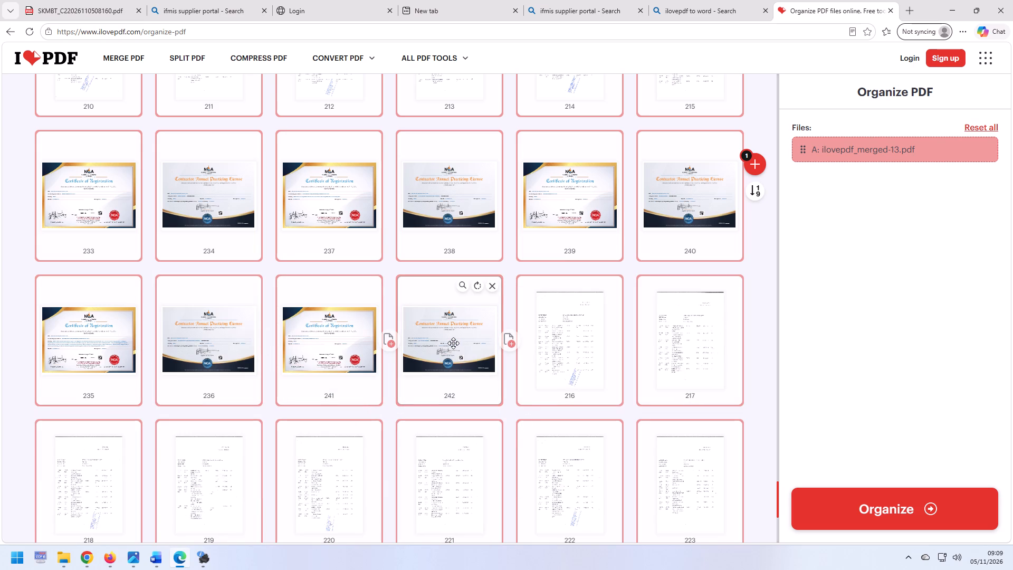
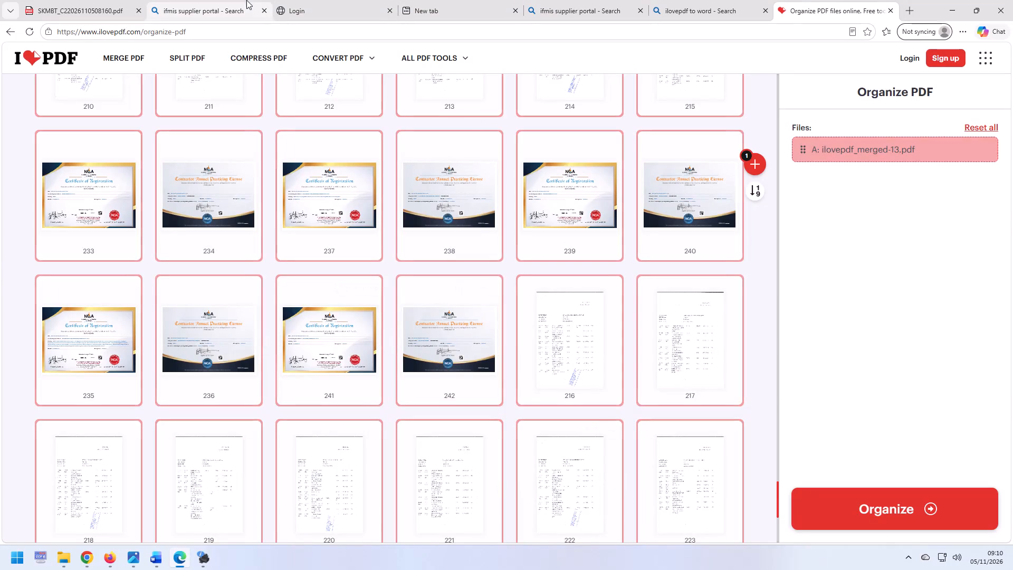
Move pages 233, 234, 237, 238, 239 and 240 two rows forward, in that order, to directly before page 204.
scroll(357, 521, up, 5)
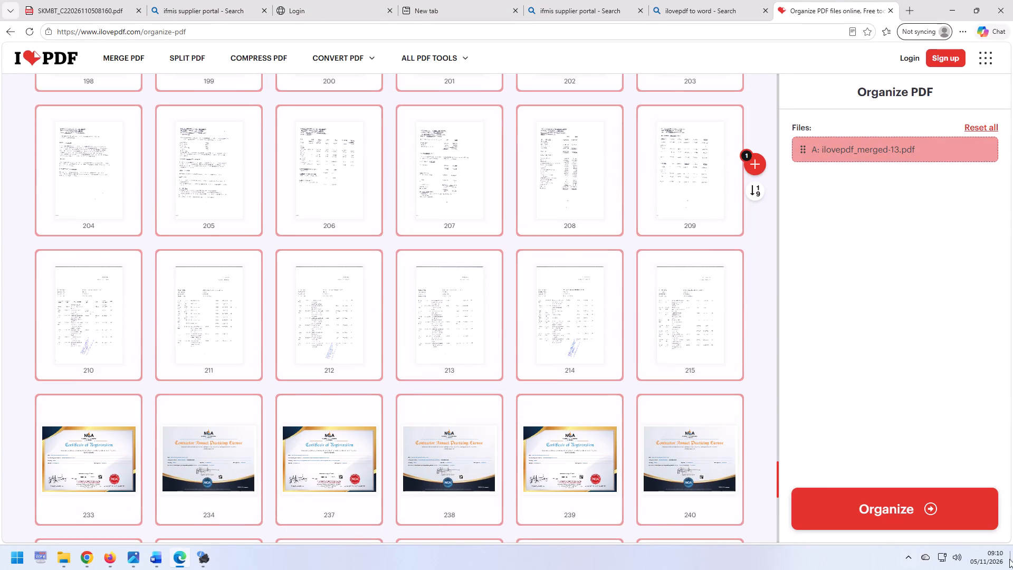
drag(112, 465, 100, 206)
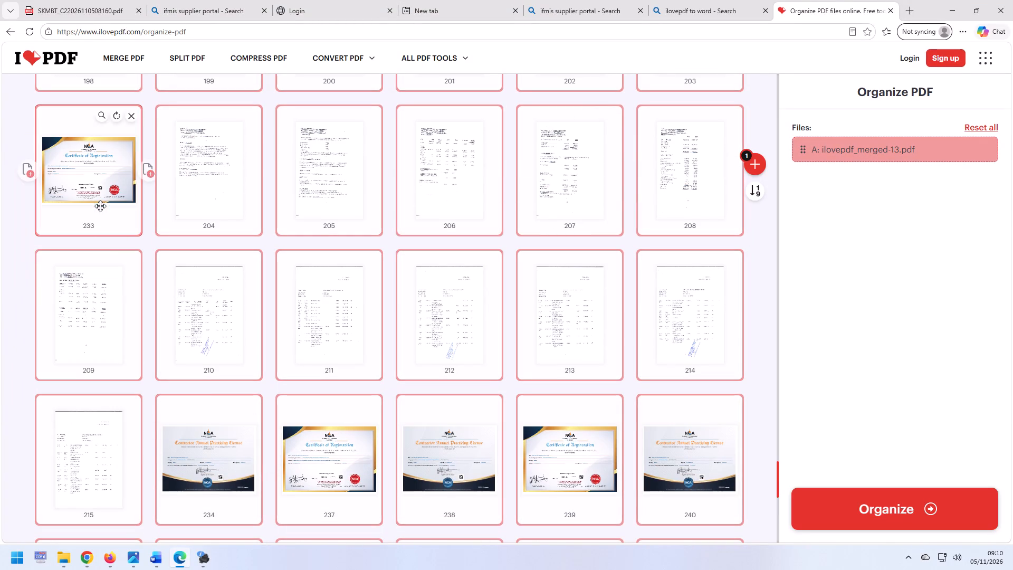
drag(195, 471, 206, 175)
drag(308, 473, 317, 279)
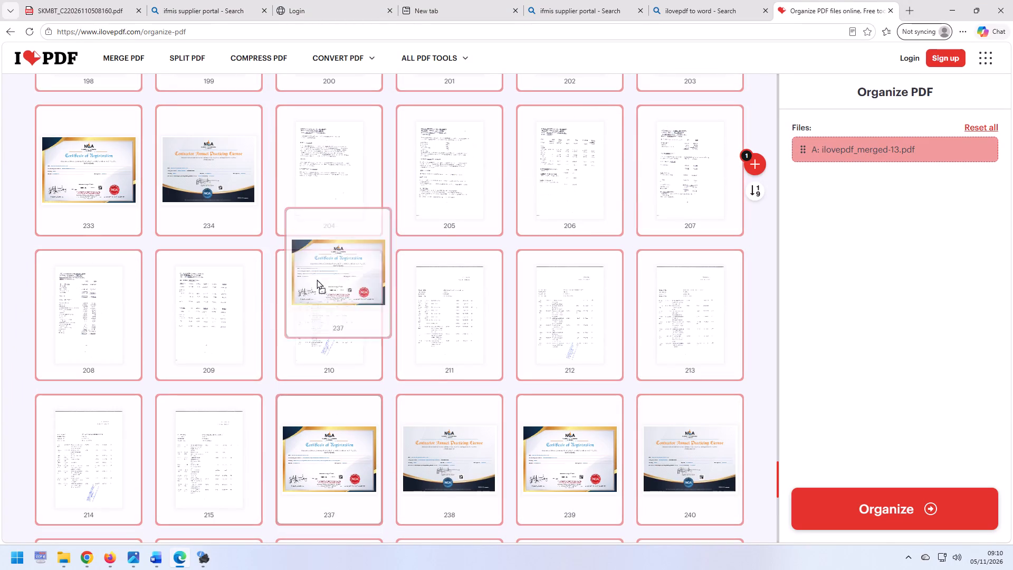
drag(317, 279, 319, 193)
drag(453, 487, 437, 191)
drag(573, 470, 581, 439)
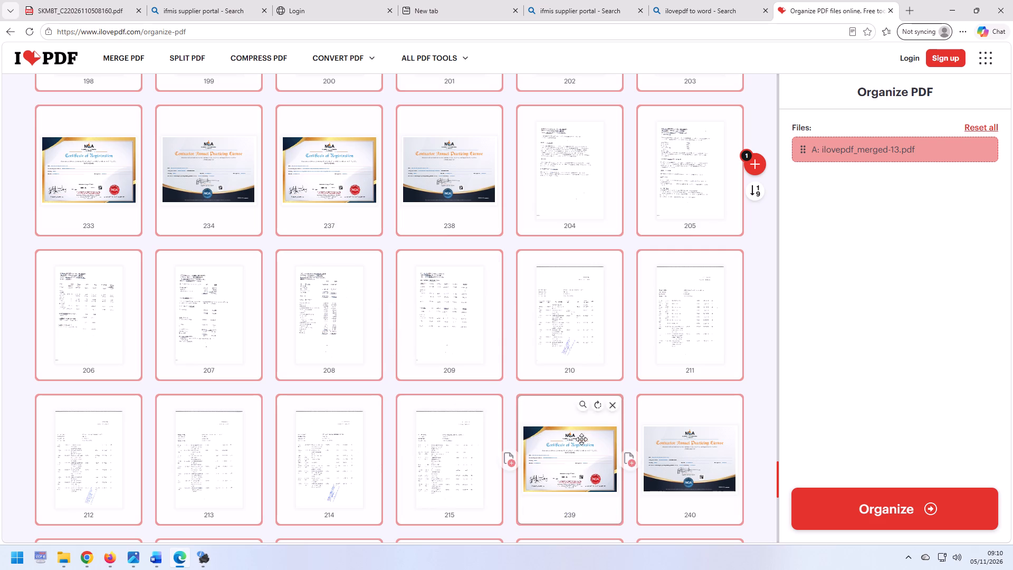
drag(581, 439, 592, 201)
drag(716, 481, 726, 189)
drag(726, 163, 726, 151)
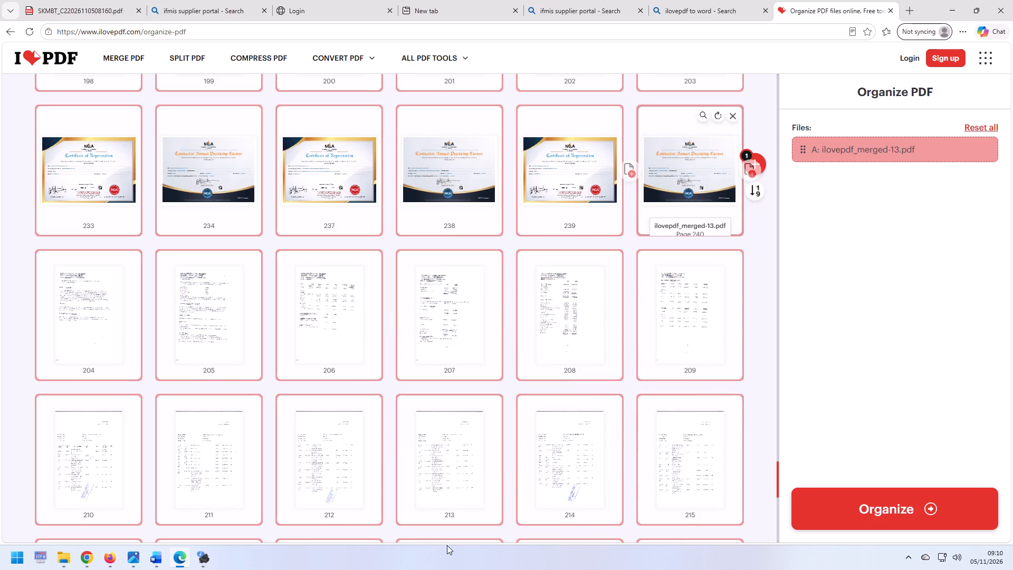
Move pages 235, 236, 241 and 242 forward to follow page 240 in that order, ahead of page 204.
scroll(284, 552, down, 5)
scroll(109, 507, down, 1)
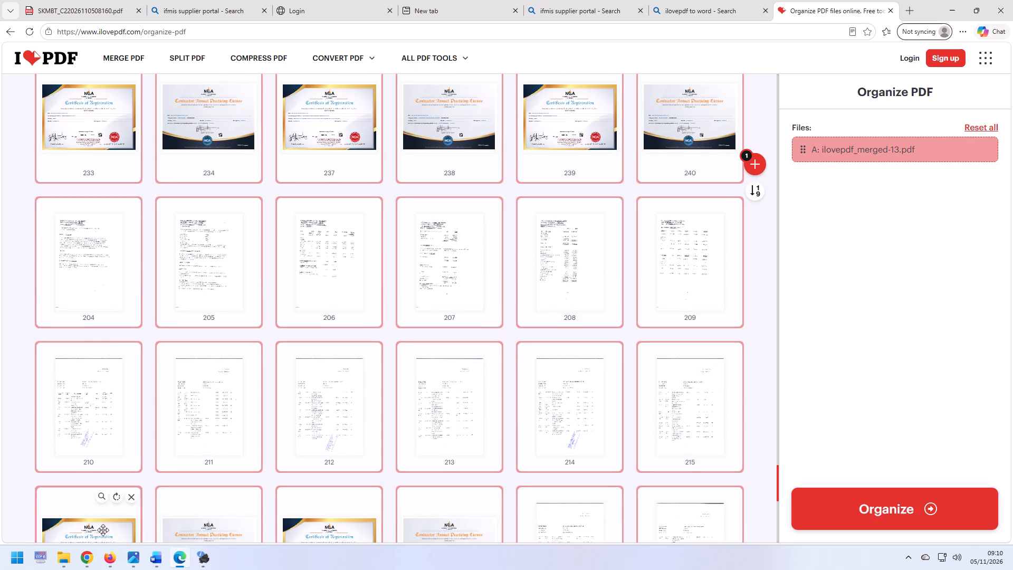
drag(102, 530, 118, 260)
click(118, 260)
drag(221, 535, 227, 277)
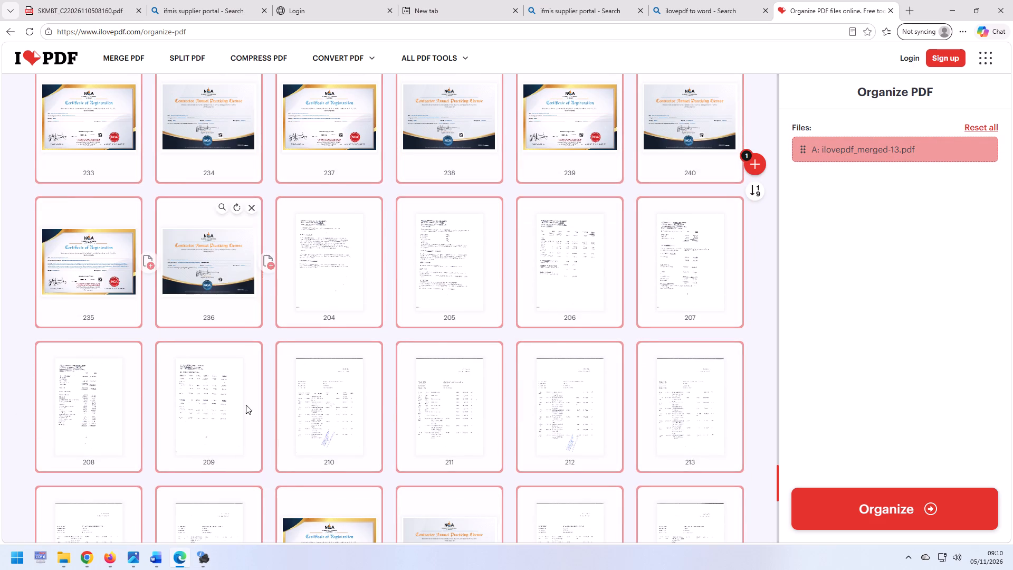
drag(320, 551, 321, 526)
drag(321, 526, 329, 271)
click(329, 268)
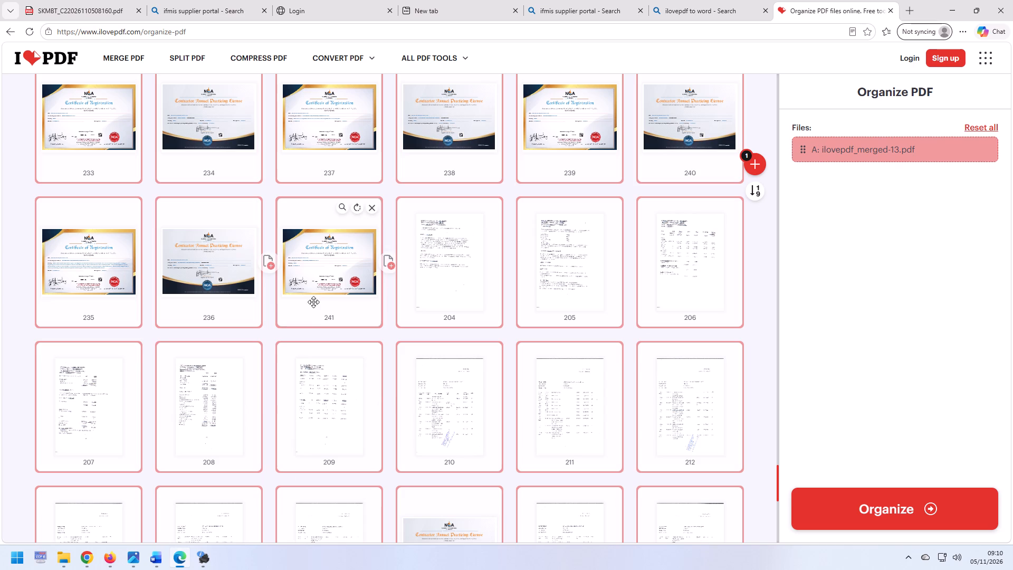
drag(457, 526, 464, 274)
click(465, 264)
click(466, 261)
Move pages 233, 234, 237, 238, 239 and 240 another row forward, in that order, to directly before page 198.
scroll(299, 479, up, 2)
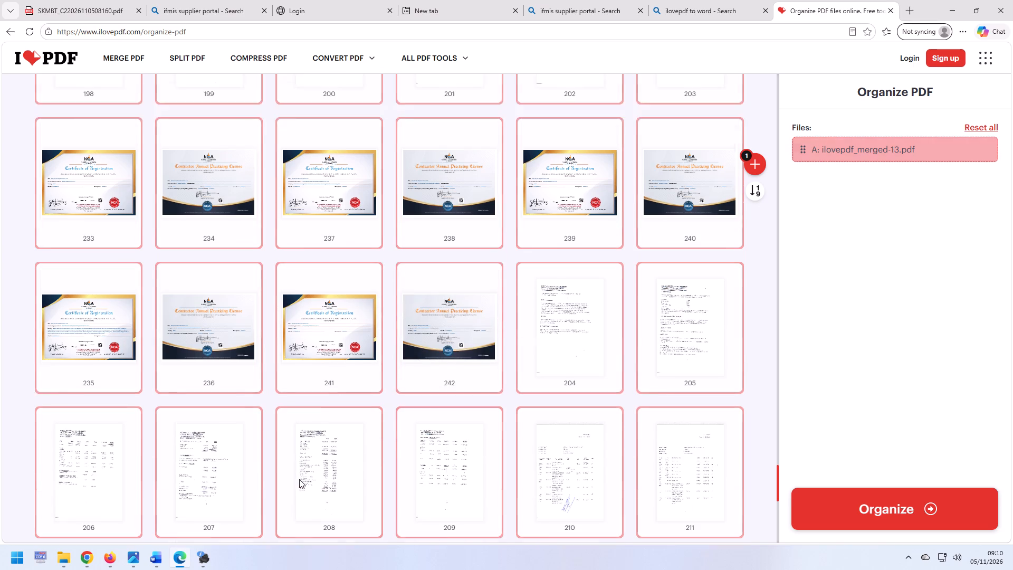
scroll(7, 407, up, 4)
drag(94, 439, 112, 214)
drag(215, 431, 222, 246)
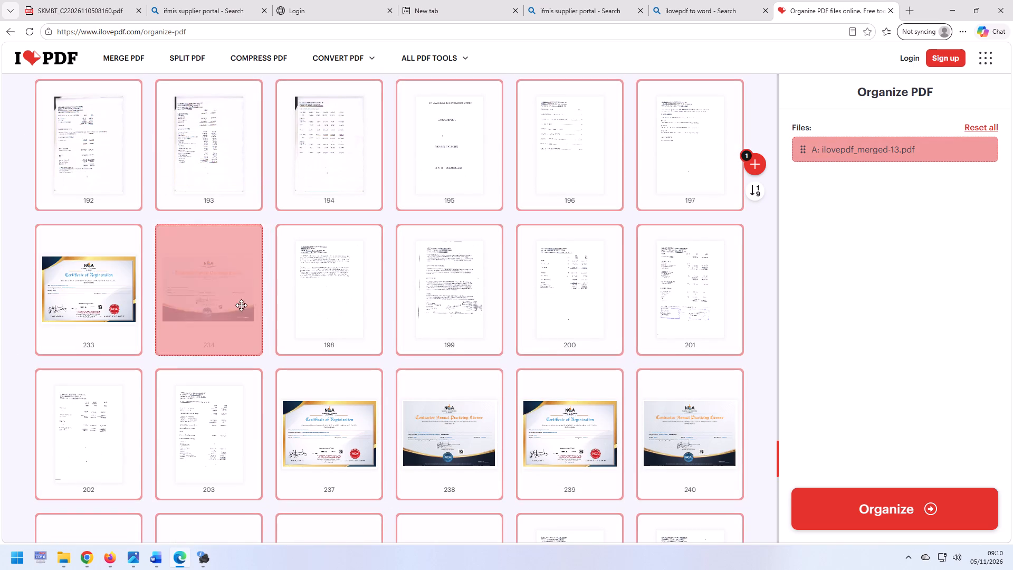
drag(318, 433, 319, 266)
drag(428, 431, 446, 259)
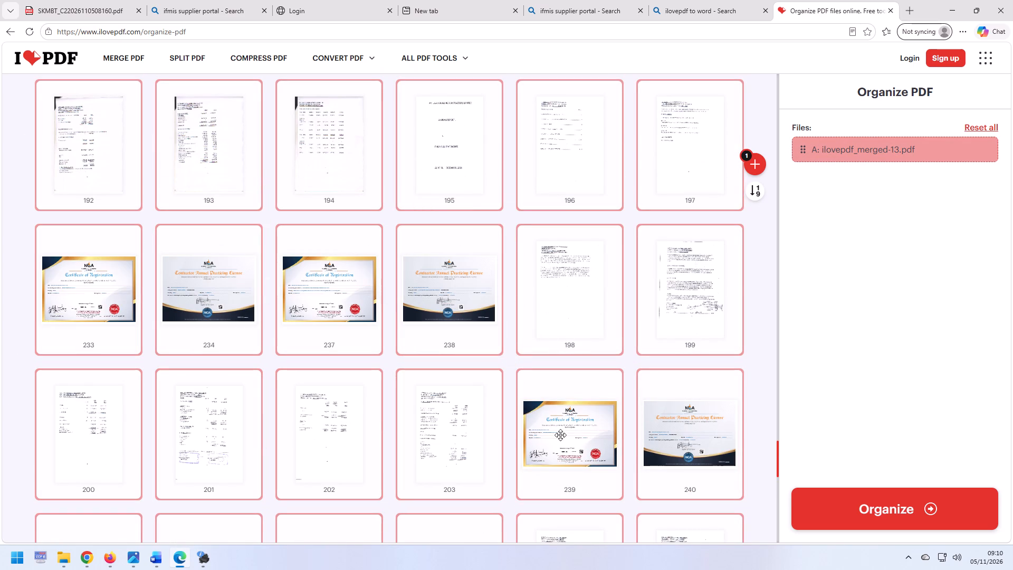
drag(566, 439, 572, 240)
drag(659, 397, 662, 279)
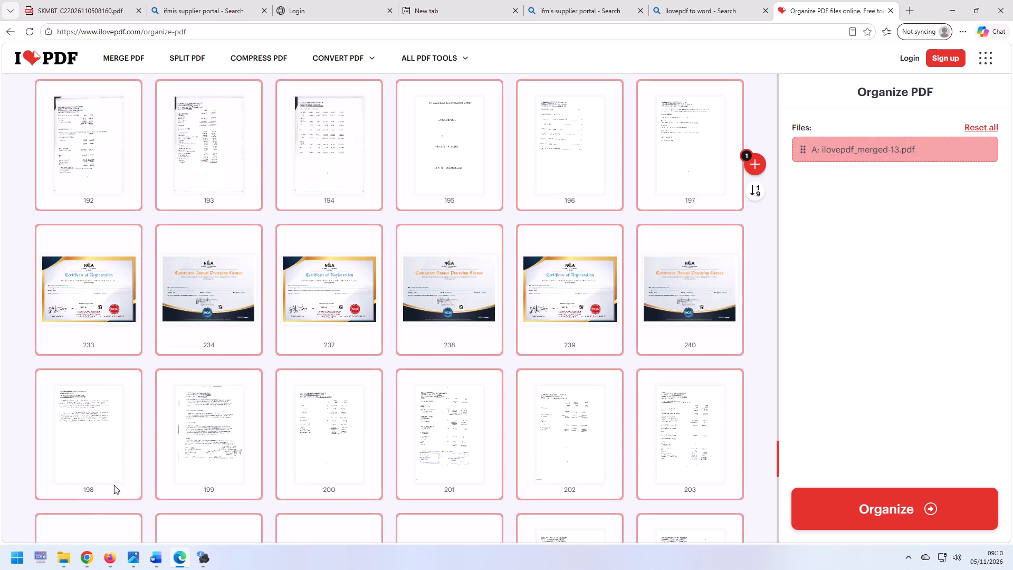
Move pages 235, 236, 241 and 242 forward to follow page 240 in that order, ahead of page 198.
drag(82, 545, 90, 435)
click(90, 435)
click(74, 546)
drag(74, 534, 73, 407)
drag(199, 529, 212, 431)
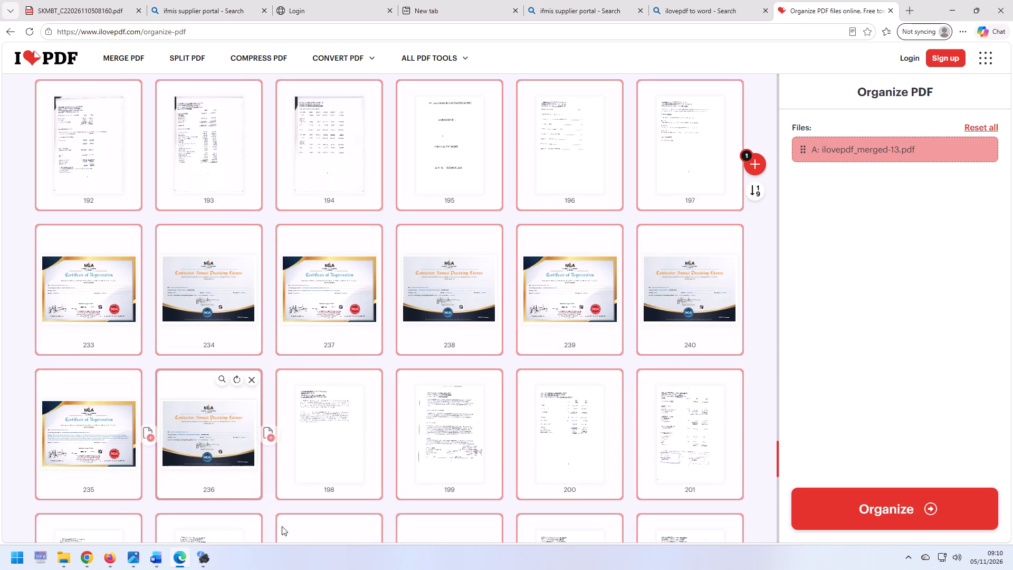
drag(309, 532, 315, 420)
drag(439, 526, 455, 405)
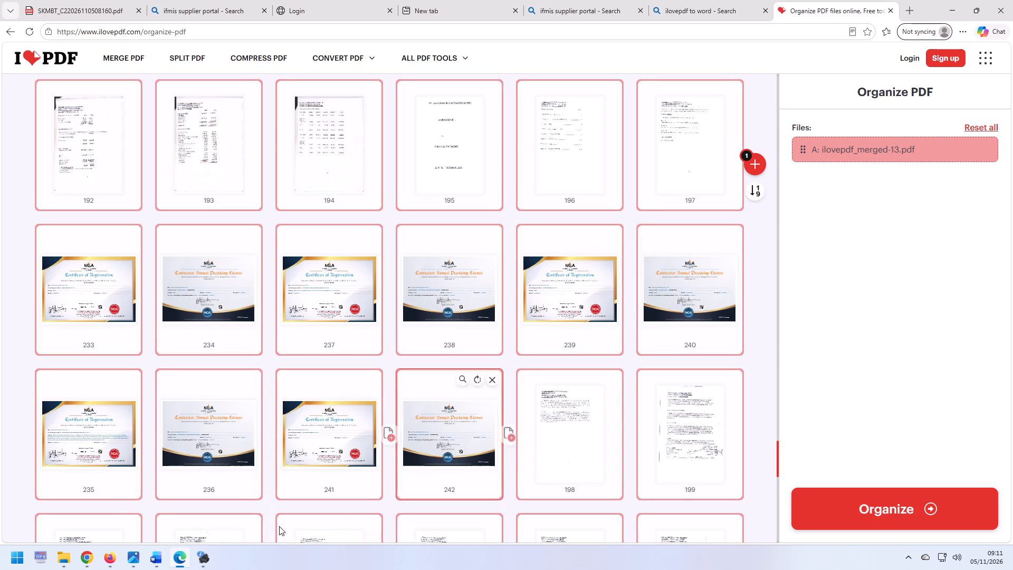
Move pages 233, 234, 237, 238, 239 and 240 another row forward, in that order, to directly before page 192.
scroll(165, 276, up, 4)
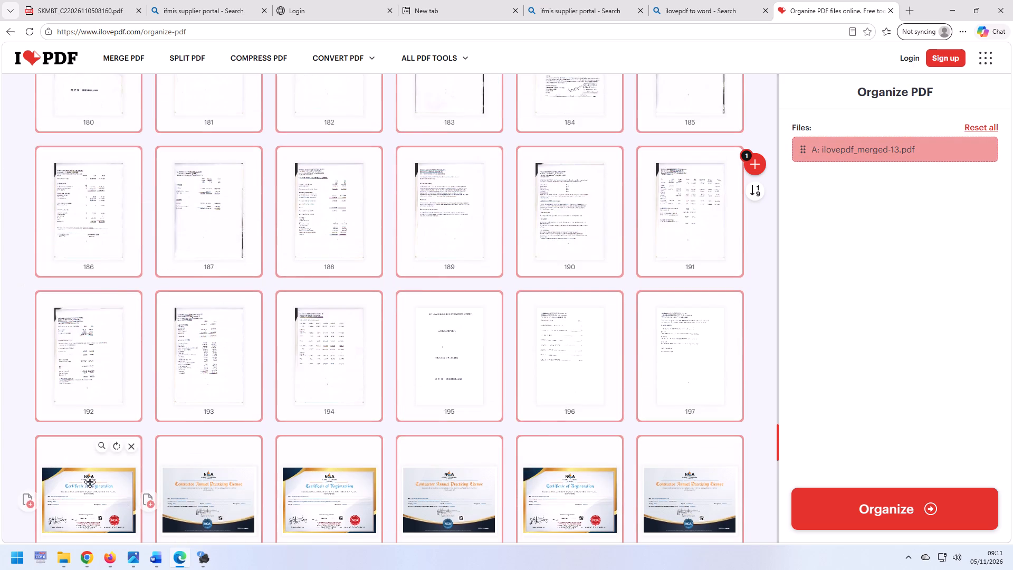
drag(85, 501, 92, 366)
drag(184, 489, 196, 322)
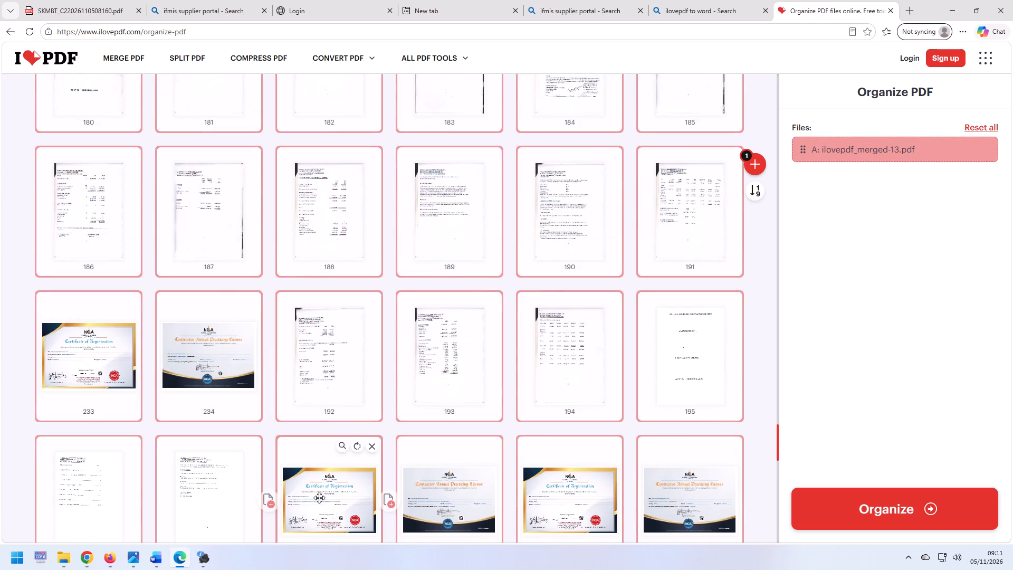
drag(320, 498, 329, 348)
drag(437, 488, 457, 354)
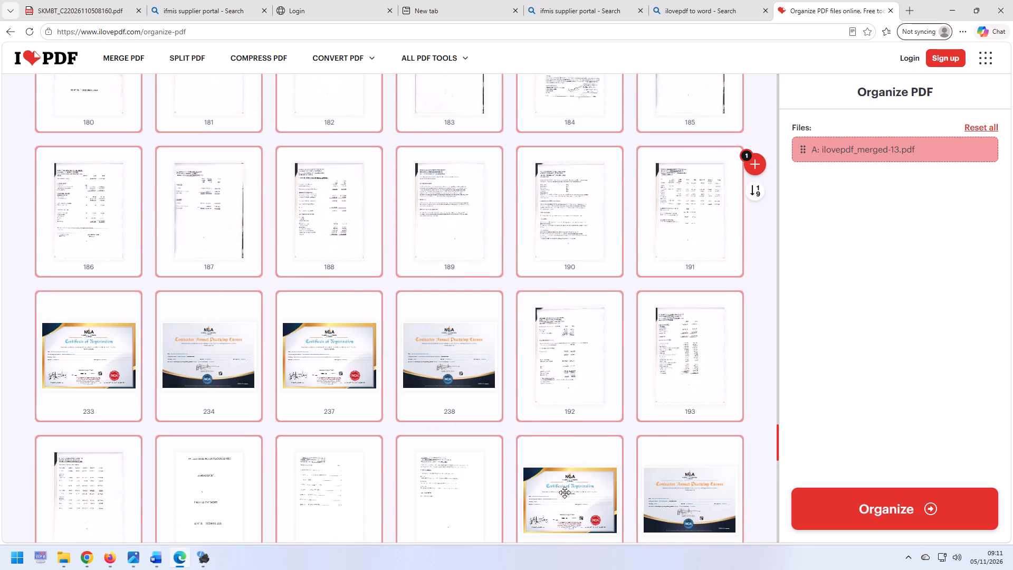
drag(565, 493, 588, 318)
drag(697, 502, 697, 359)
Move pages 235, 236, 241 and 242 forward to follow page 240 in that order, ahead of page 192.
scroll(34, 356, down, 2)
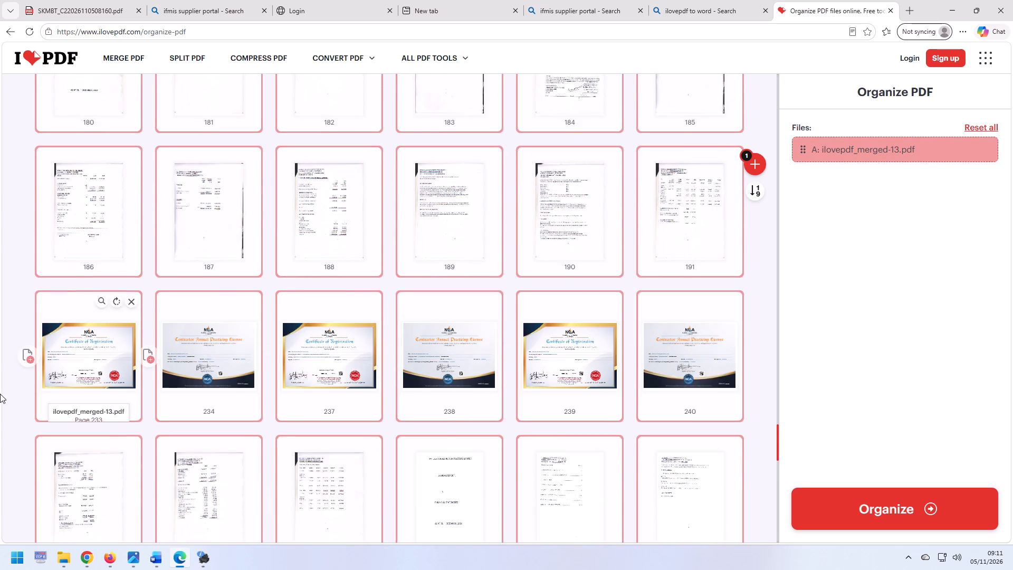
scroll(0, 394, down, 1)
drag(75, 483, 84, 348)
drag(212, 486, 222, 408)
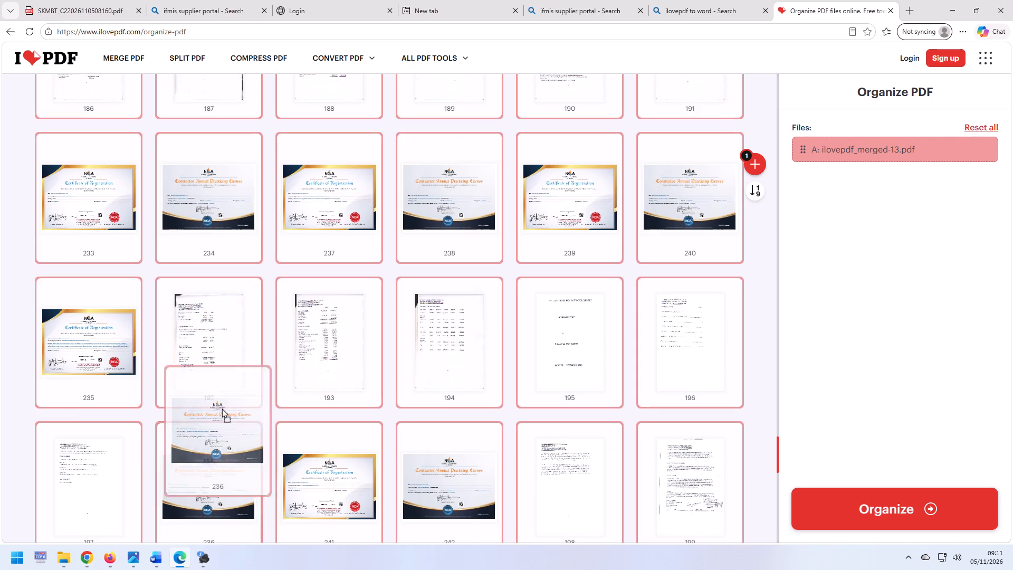
drag(222, 408, 223, 345)
drag(342, 485, 340, 347)
drag(434, 498, 437, 410)
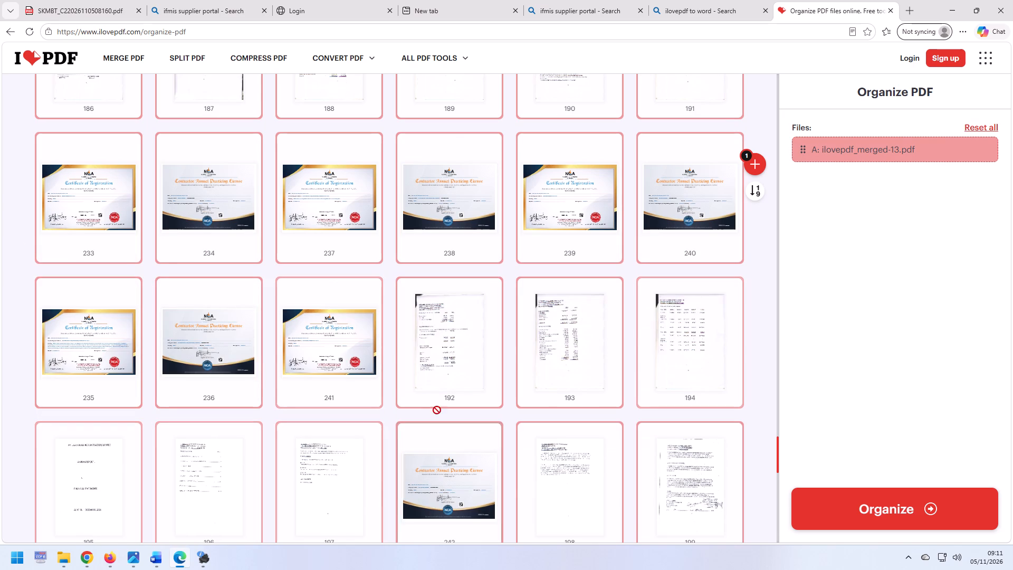
drag(437, 410, 441, 341)
Move pages 233, 234, 237, 238, 239 and 240 another row forward, in that order, to directly before page 186.
scroll(402, 396, up, 4)
scroll(105, 453, up, 1)
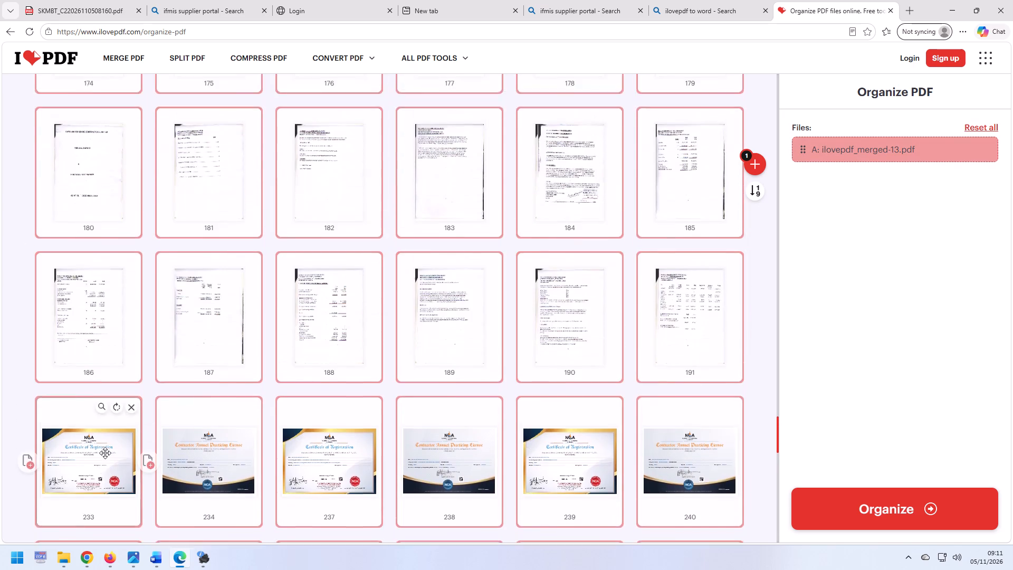
scroll(105, 453, up, 1)
drag(78, 515, 94, 389)
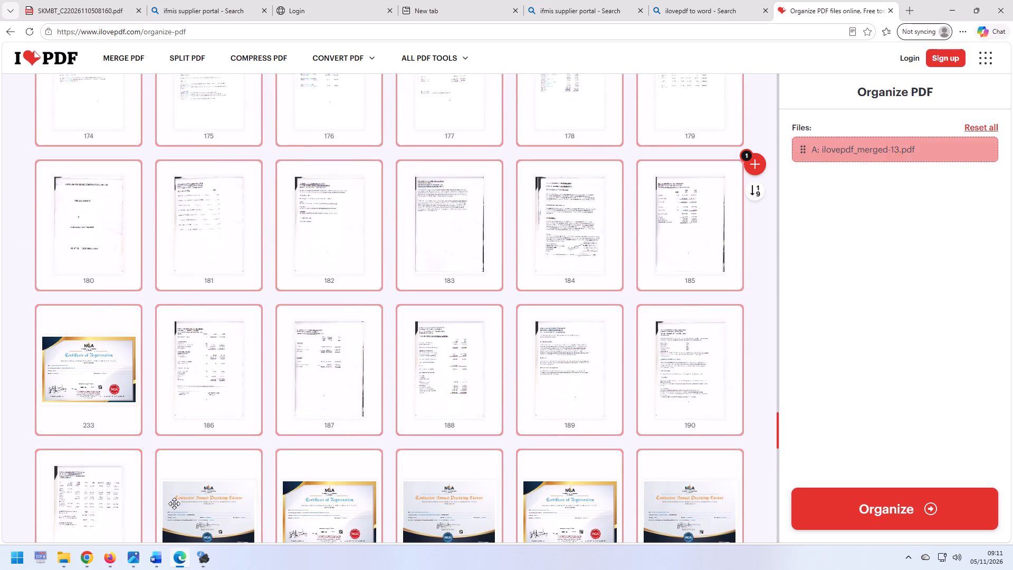
drag(185, 500, 191, 404)
drag(311, 510, 310, 370)
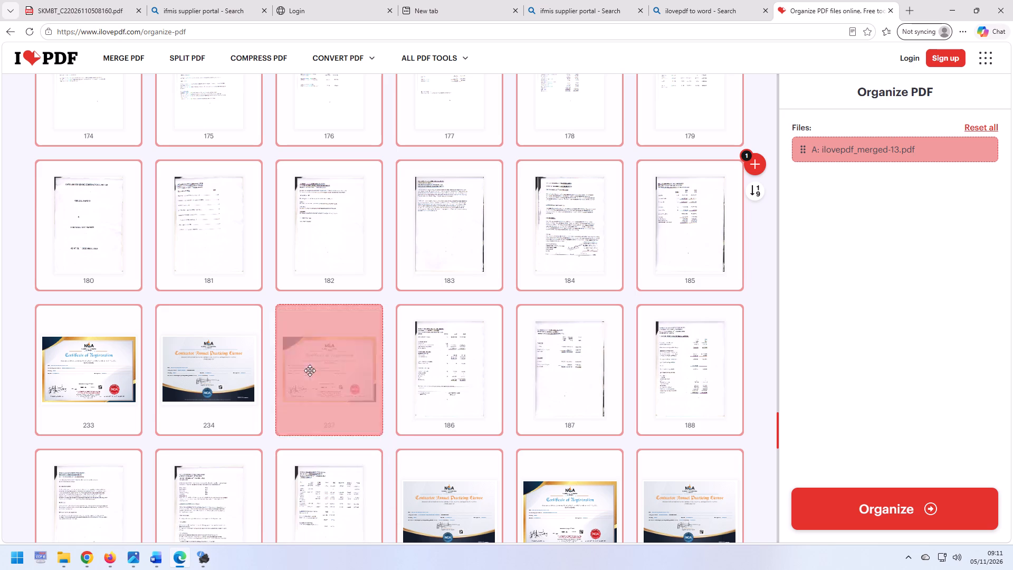
drag(451, 500, 451, 372)
drag(591, 512, 588, 376)
drag(705, 502, 704, 387)
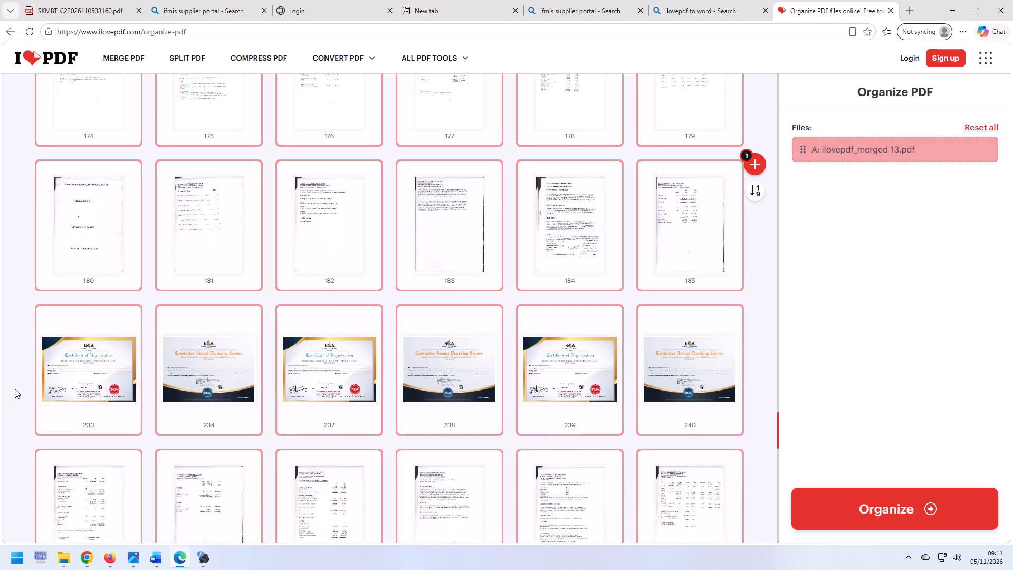
Move pages 235, 236, 241 and 242 forward to follow page 240 in that order, ahead of page 186.
scroll(13, 391, down, 3)
drag(85, 500, 94, 334)
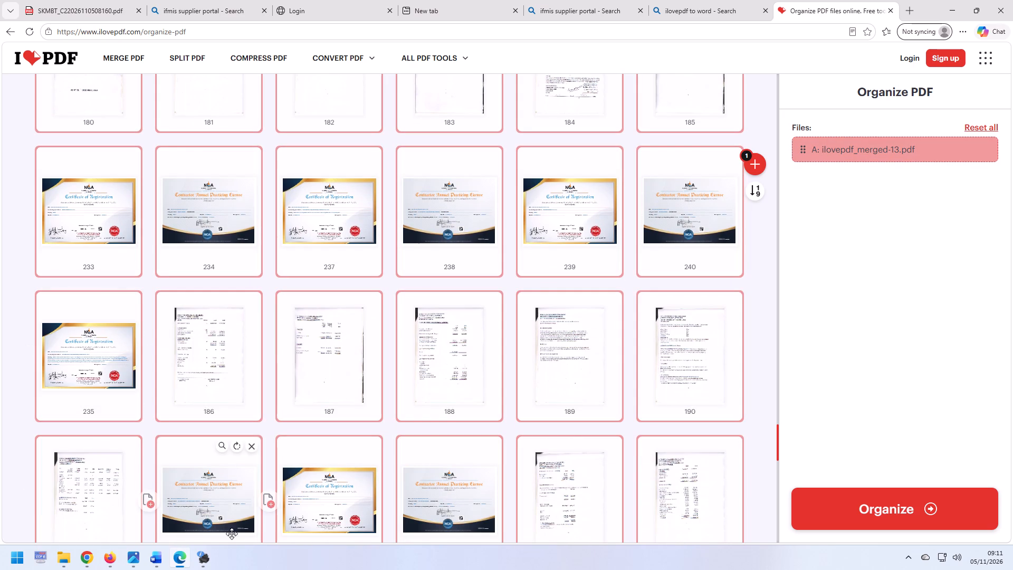
drag(216, 499, 223, 363)
drag(322, 500, 323, 385)
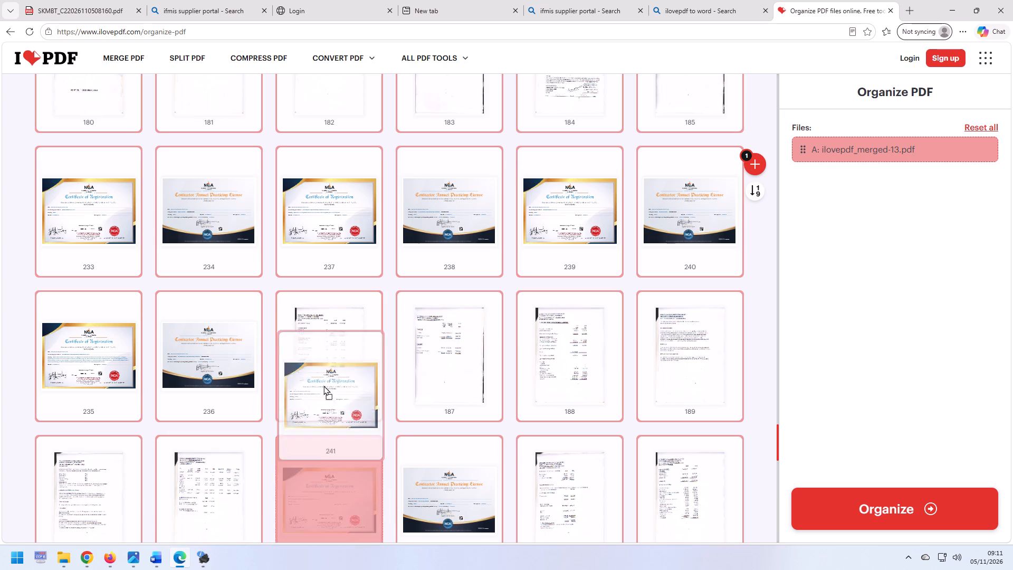
drag(323, 385, 324, 376)
click(324, 376)
drag(448, 495, 452, 375)
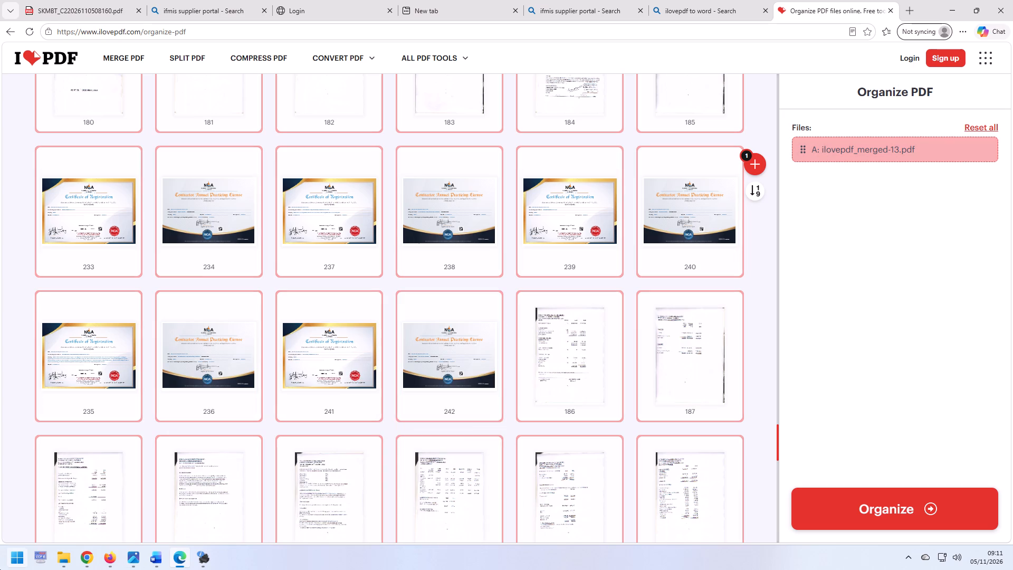
Move pages 233, 234, 237, 238, 239 and 240 another row forward, in that order, to directly before page 180.
scroll(0, 569, up, 3)
scroll(141, 378, up, 2)
drag(94, 435, 96, 416)
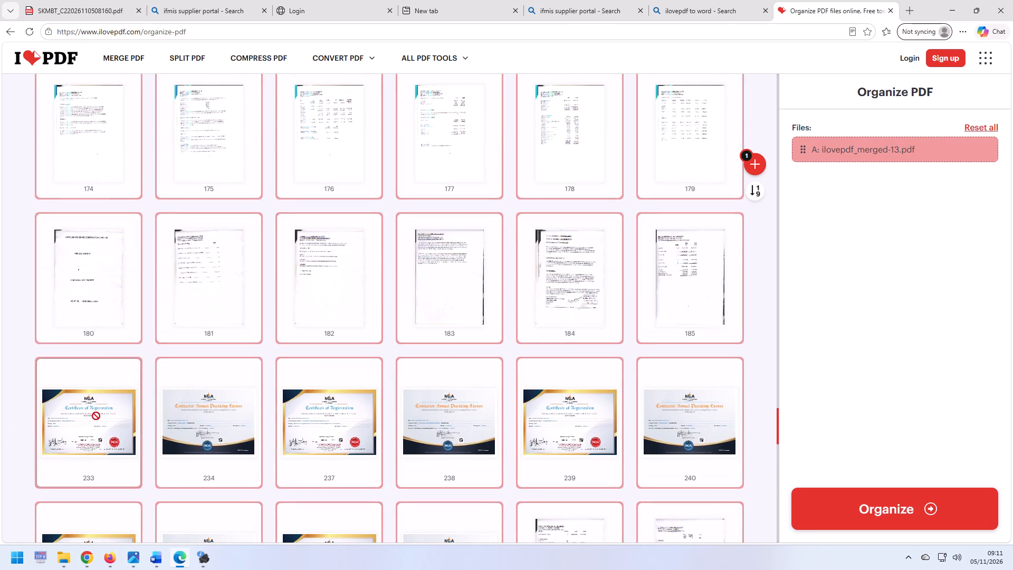
drag(96, 416, 96, 287)
drag(196, 420, 190, 272)
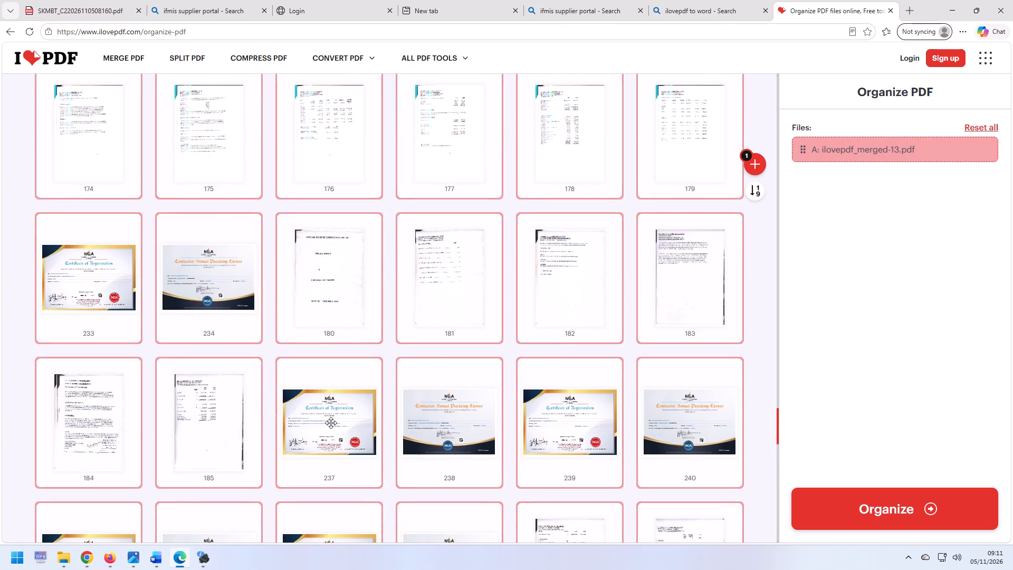
drag(331, 423, 332, 299)
drag(424, 429, 430, 262)
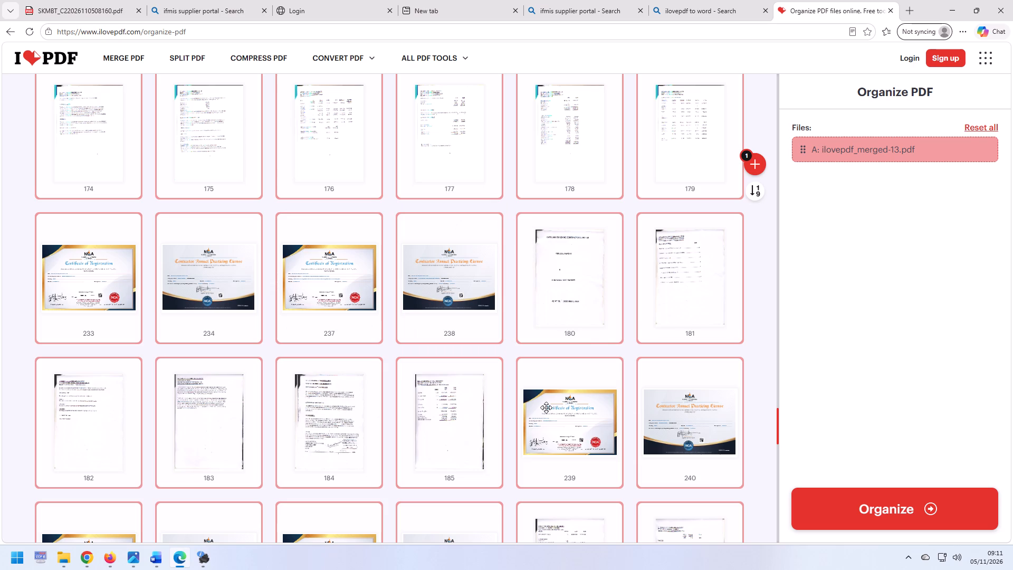
drag(546, 407, 556, 244)
drag(670, 416, 672, 319)
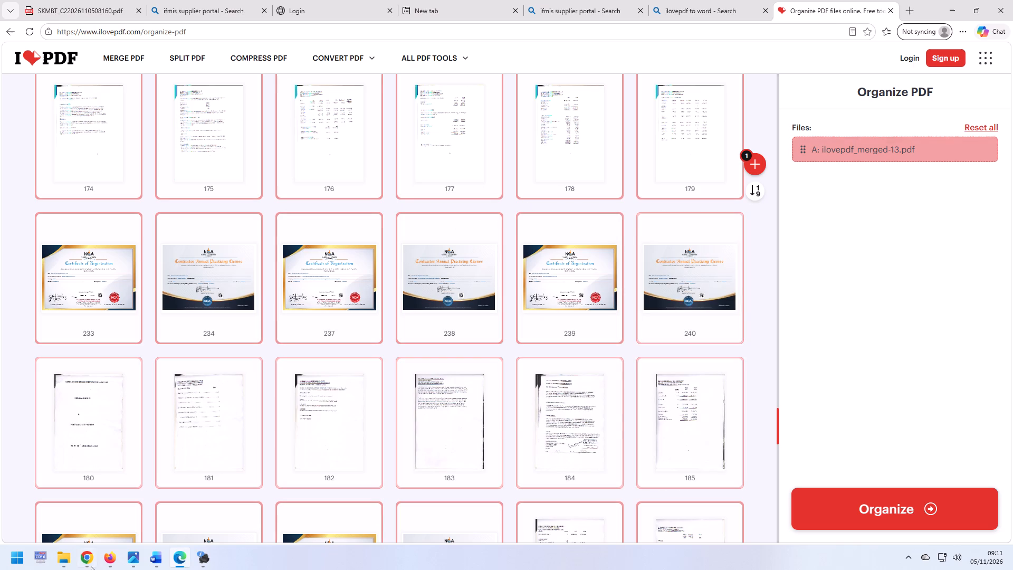
Move pages 235, 236, 241 and 242 forward to follow page 240 in that order, ahead of page 180.
drag(75, 533, 80, 417)
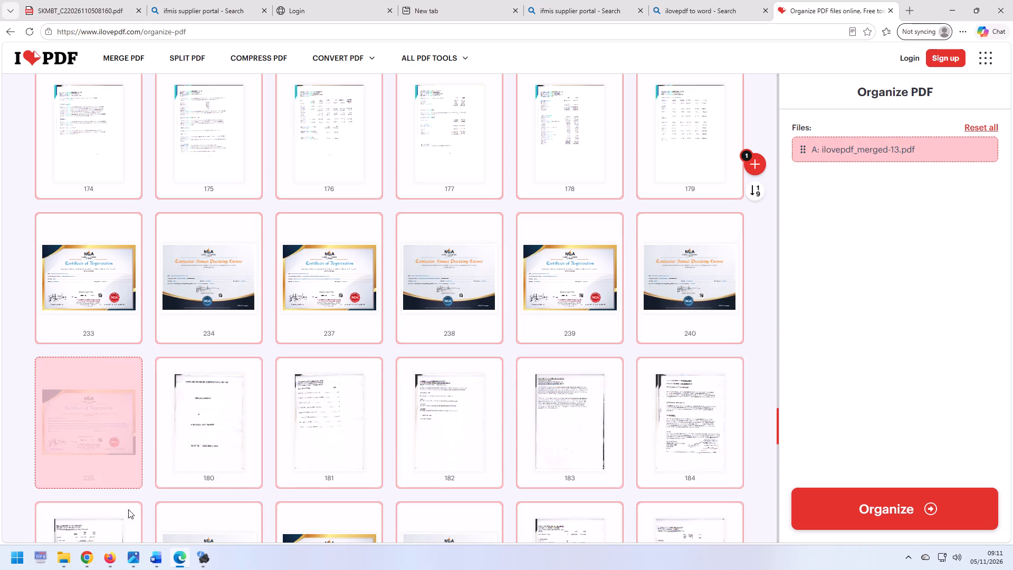
drag(211, 539, 214, 420)
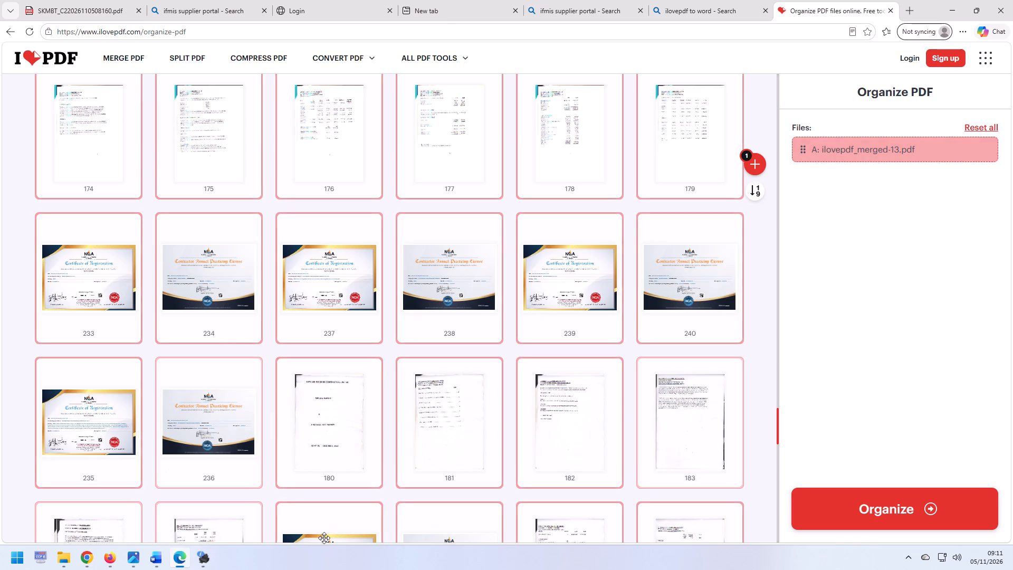
drag(324, 538, 327, 400)
drag(445, 538, 448, 416)
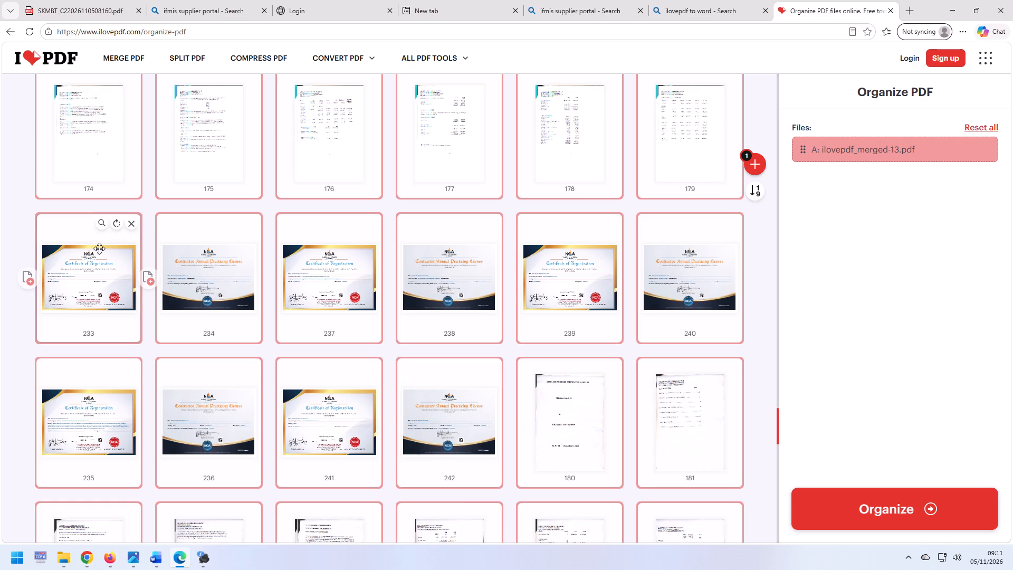
Move pages 233, 234, 237, 238, 239 and 240 another row forward, in that order, to directly before page 174.
drag(68, 277, 74, 186)
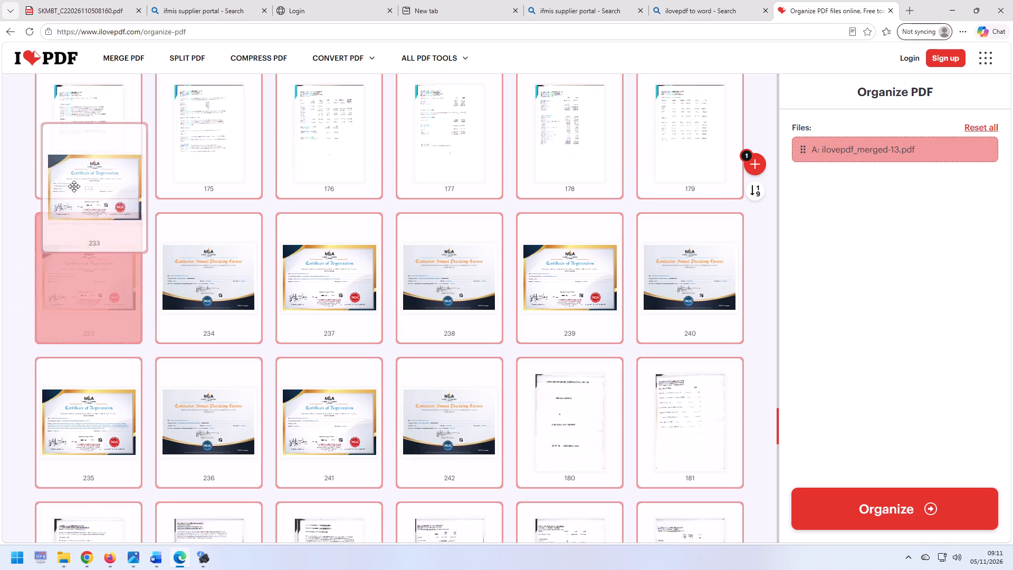
drag(195, 278, 206, 131)
drag(335, 283, 326, 147)
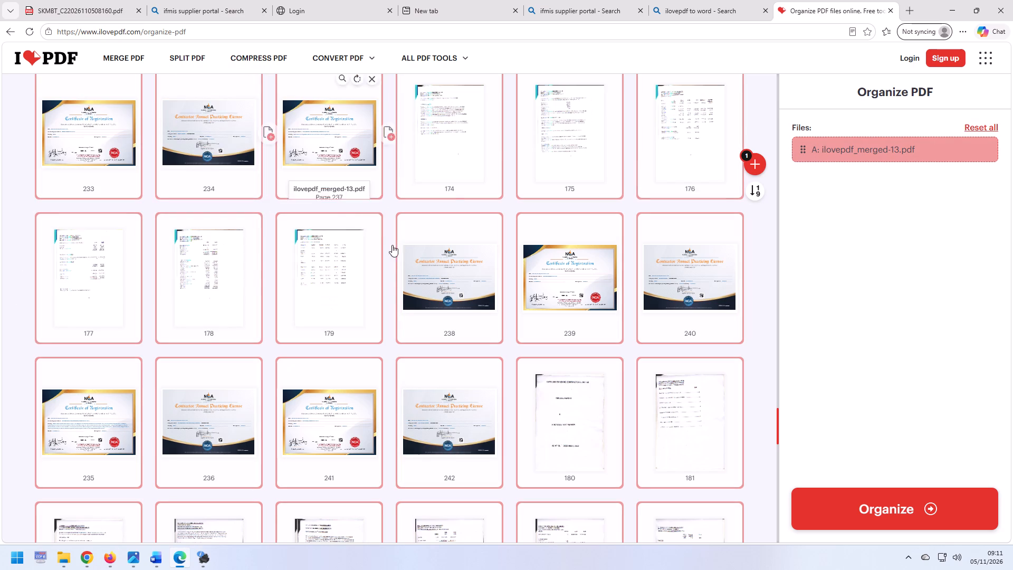
drag(448, 306, 449, 172)
drag(538, 257, 550, 136)
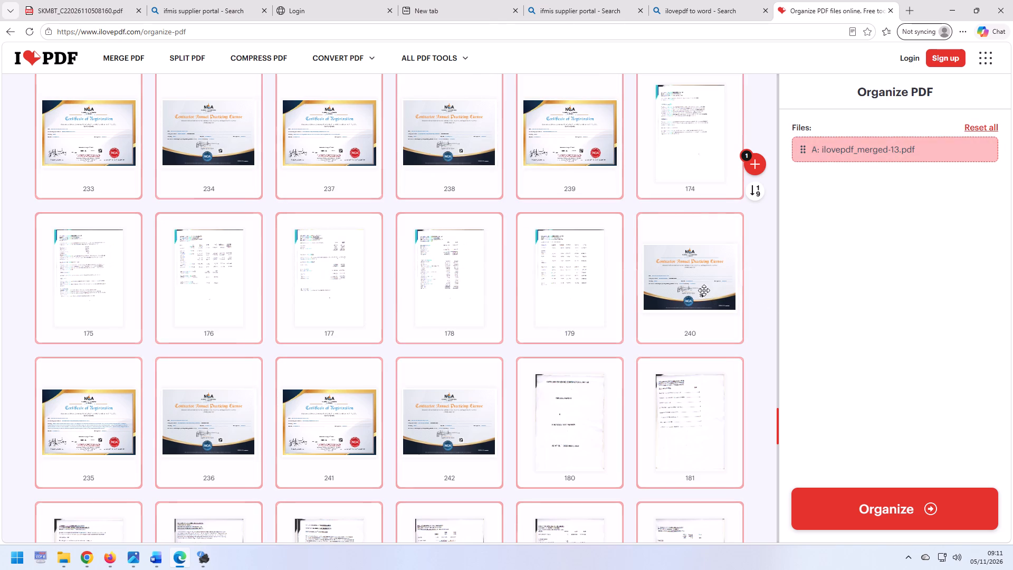
drag(704, 290, 695, 136)
Move pages 235, 236, 241 and 242 forward to follow page 240 in that order, ahead of page 174.
drag(103, 436, 104, 281)
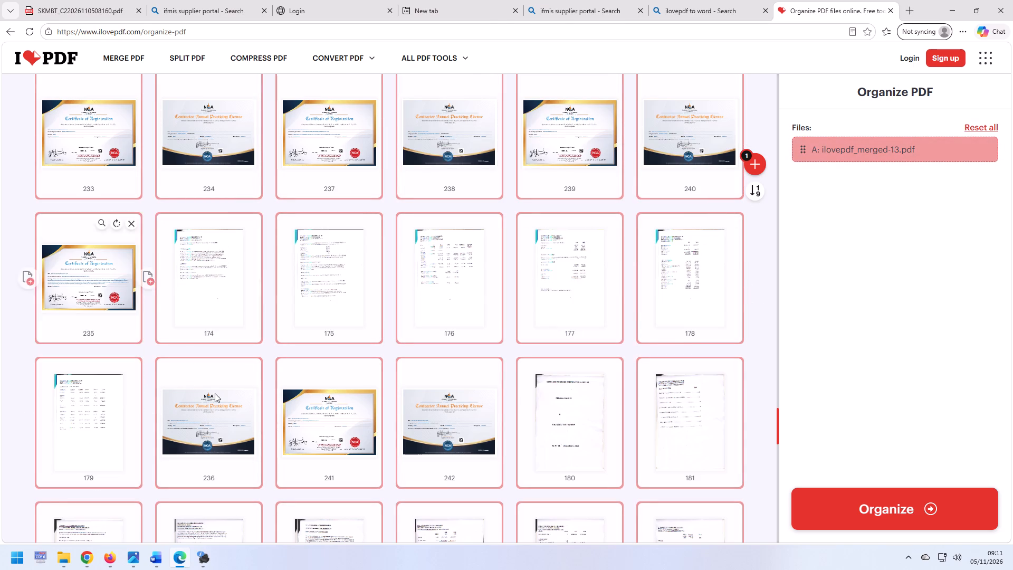
drag(215, 403, 209, 263)
drag(321, 427, 315, 296)
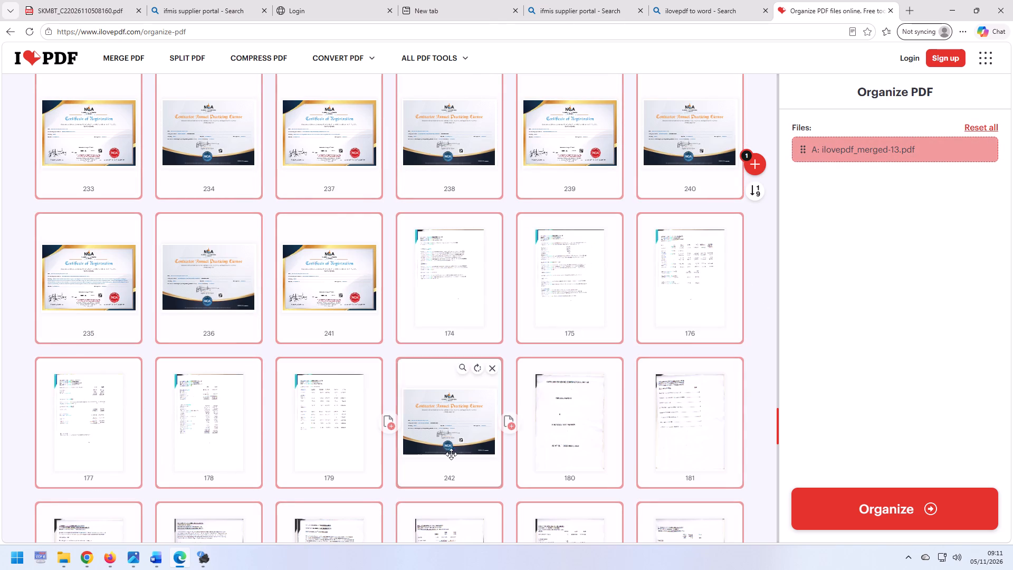
drag(451, 454, 453, 318)
Move pages 233, 234, 237, 238, 239 and 240 another row forward, in that order, to directly before page 168.
scroll(395, 343, up, 3)
scroll(63, 350, up, 2)
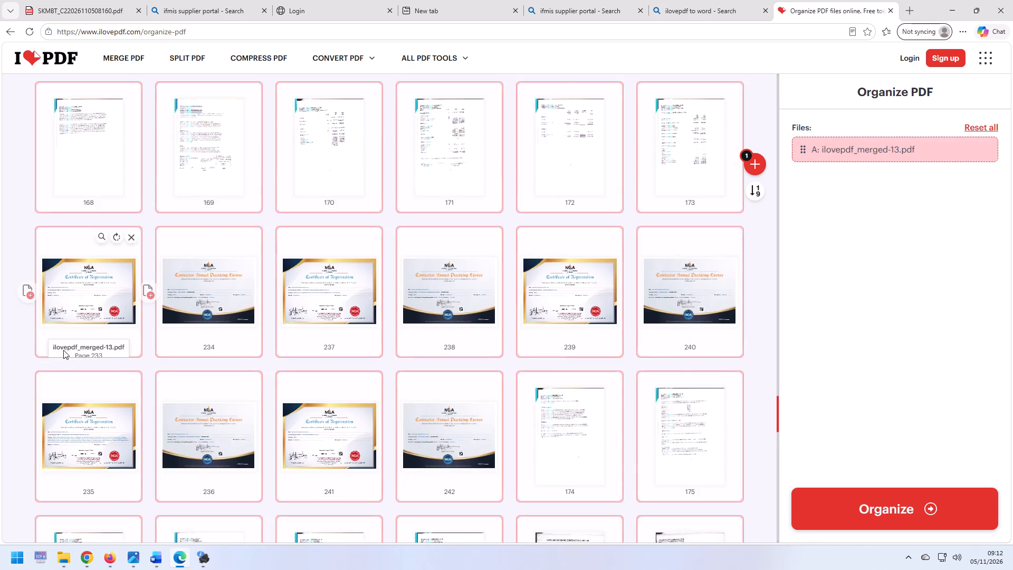
drag(81, 392, 81, 254)
drag(205, 387, 207, 347)
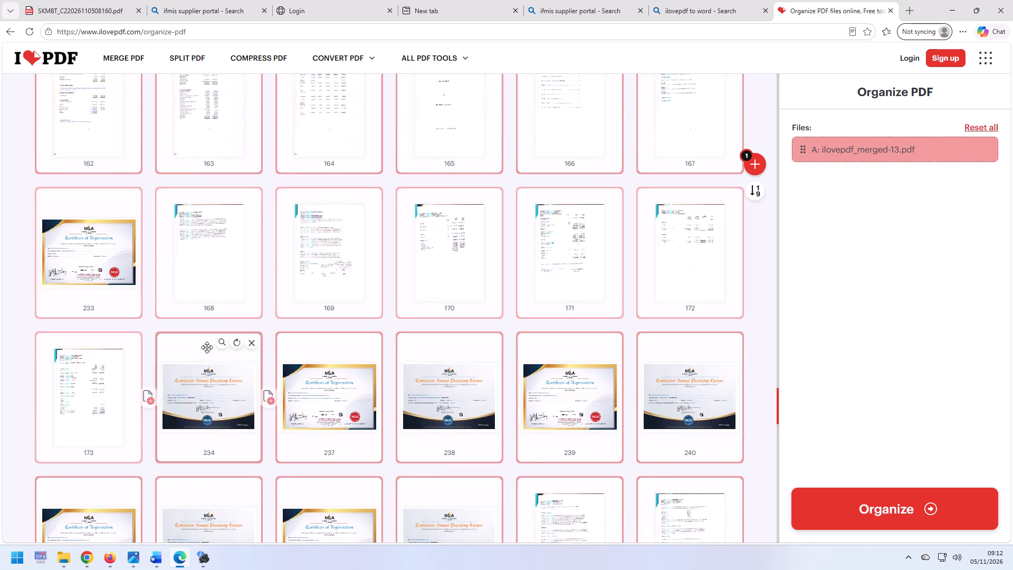
drag(207, 347, 207, 280)
drag(338, 397, 343, 307)
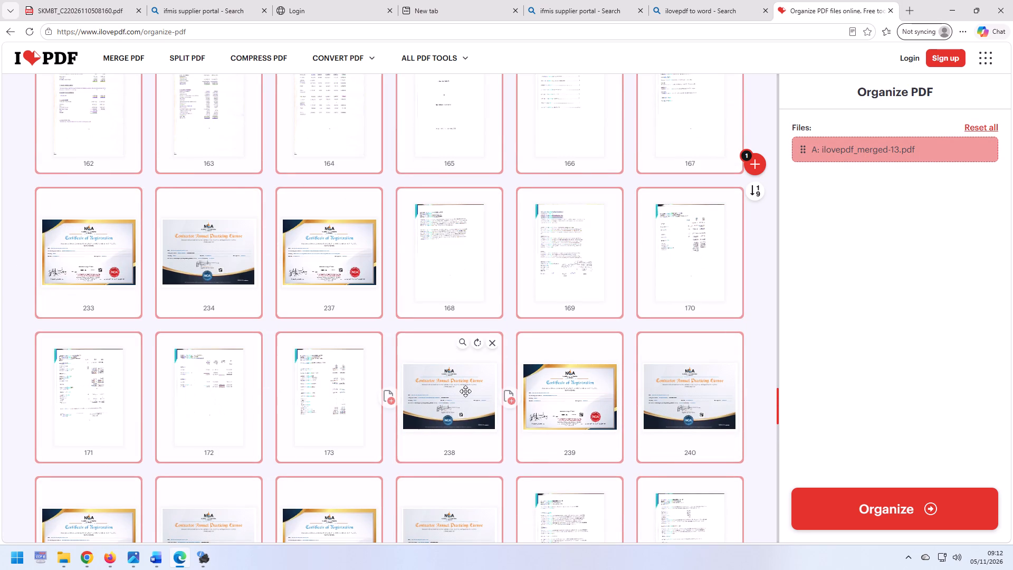
drag(467, 394, 459, 242)
drag(558, 400, 559, 301)
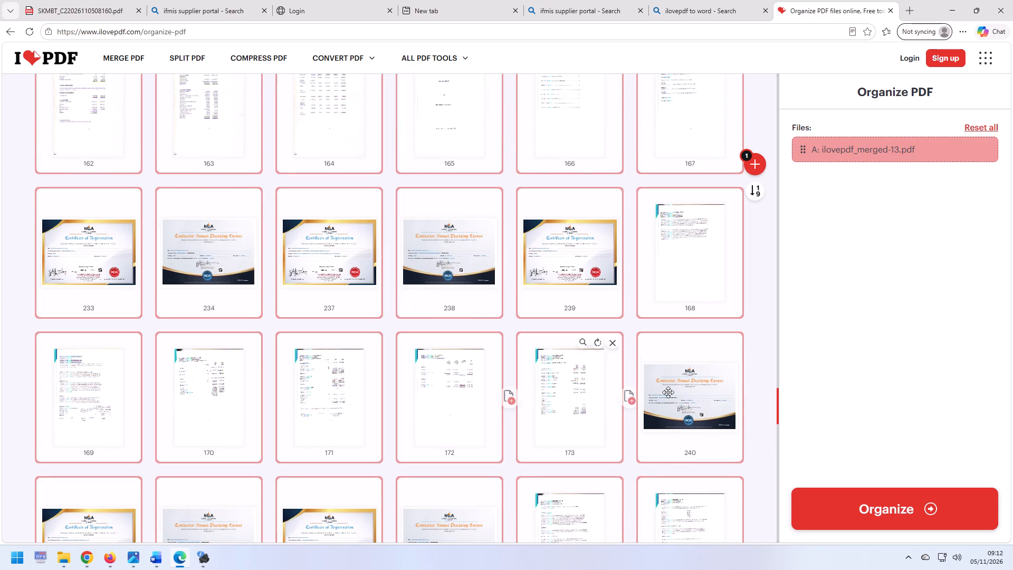
drag(671, 391, 666, 262)
Move pages 235, 236, 241 and 242 forward to follow page 240 in that order, ahead of page 168.
drag(83, 530, 84, 418)
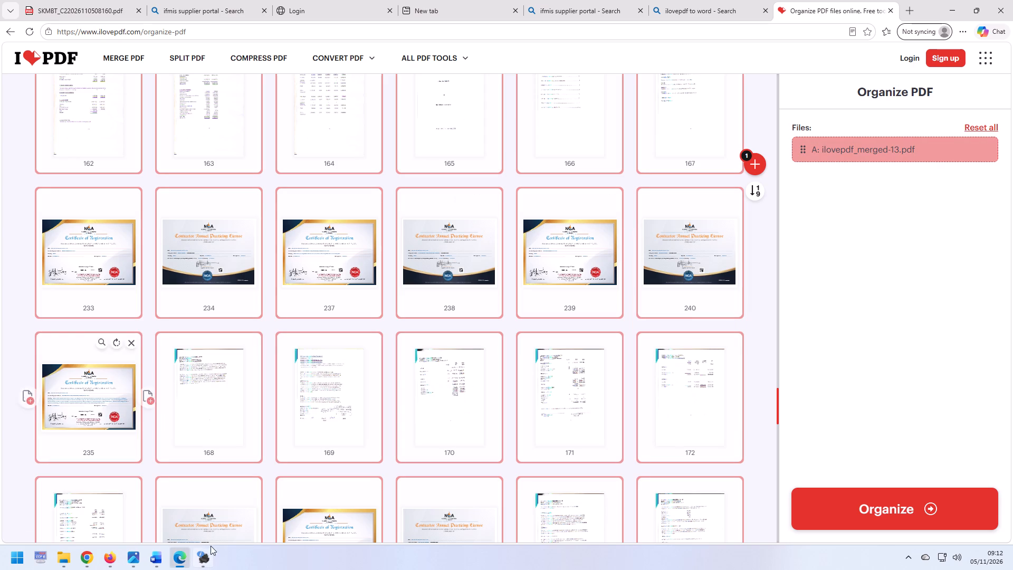
drag(216, 532, 215, 426)
drag(206, 516, 217, 407)
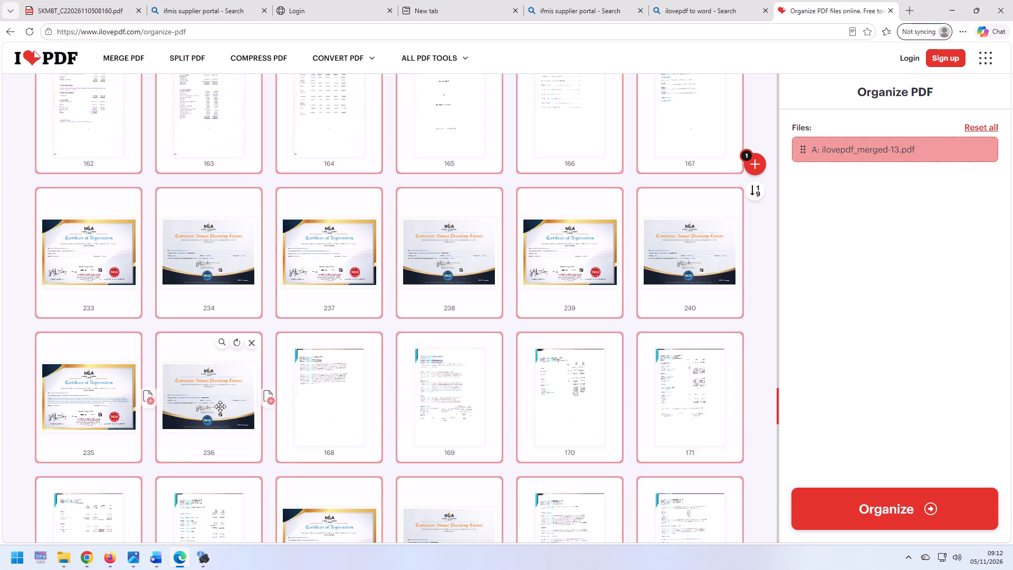
drag(311, 508, 314, 372)
drag(439, 521, 444, 439)
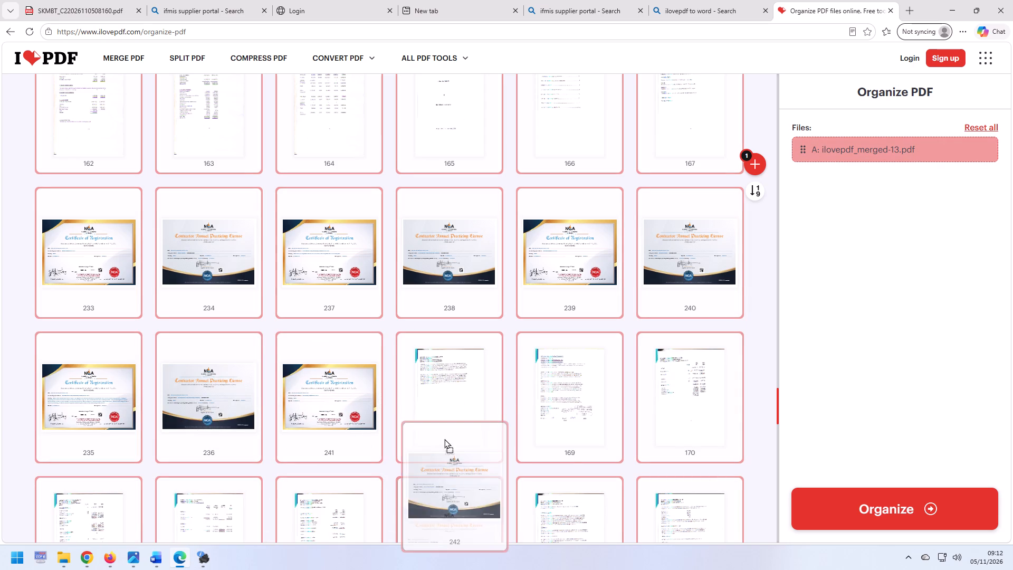
drag(444, 439, 446, 424)
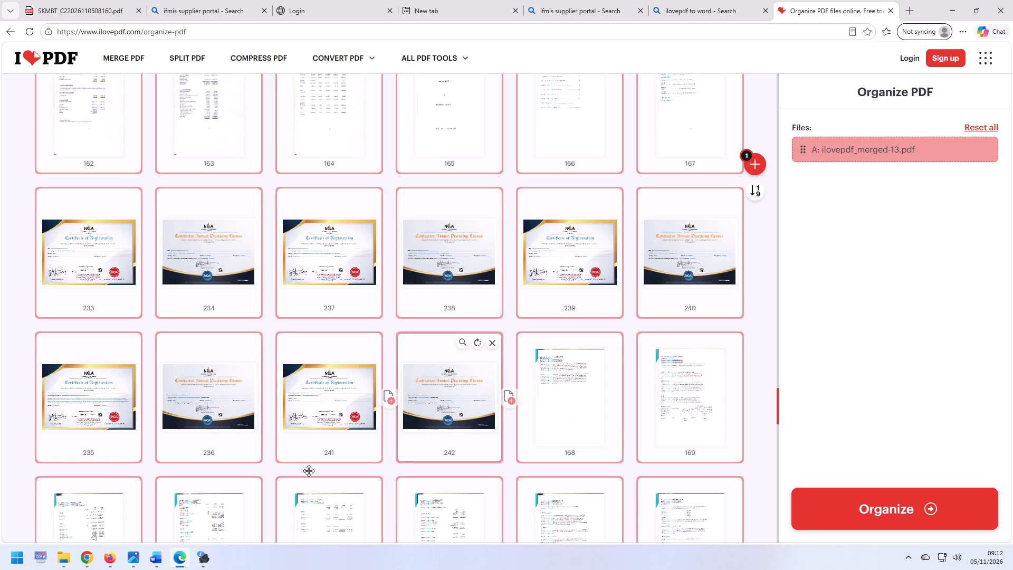
Move pages 233, 234, 237, 238, 239 and 240 two rows forward, in that order, to directly before page 156.
scroll(617, 569, up, 5)
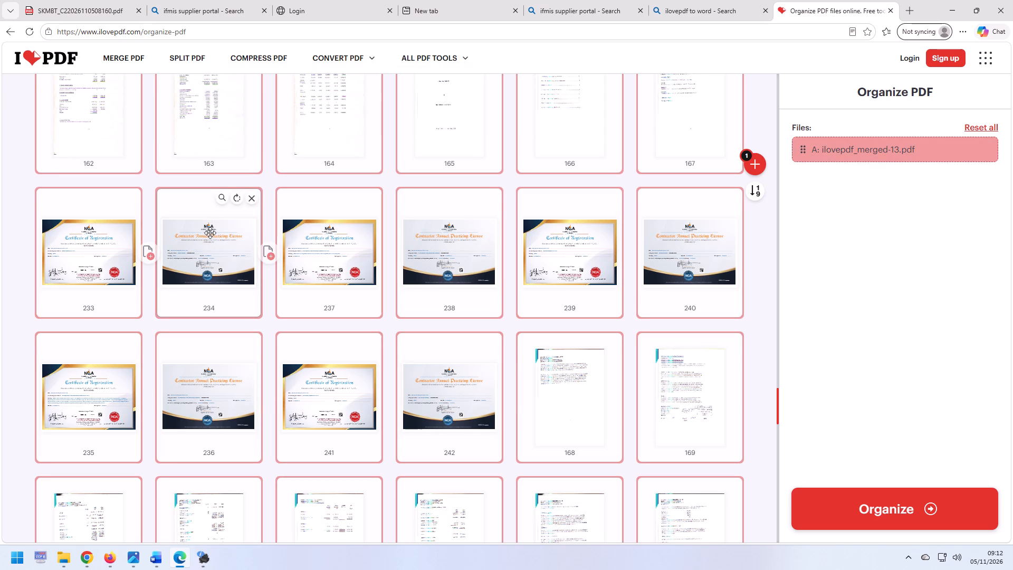
scroll(343, 544, up, 3)
drag(91, 417, 97, 177)
drag(218, 417, 197, 170)
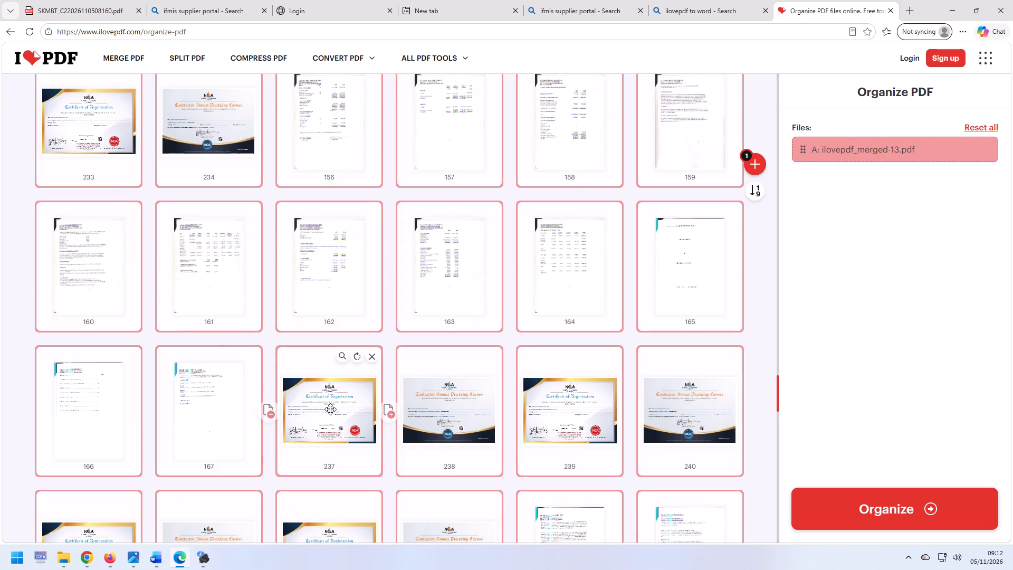
drag(330, 409, 338, 152)
drag(441, 429, 450, 173)
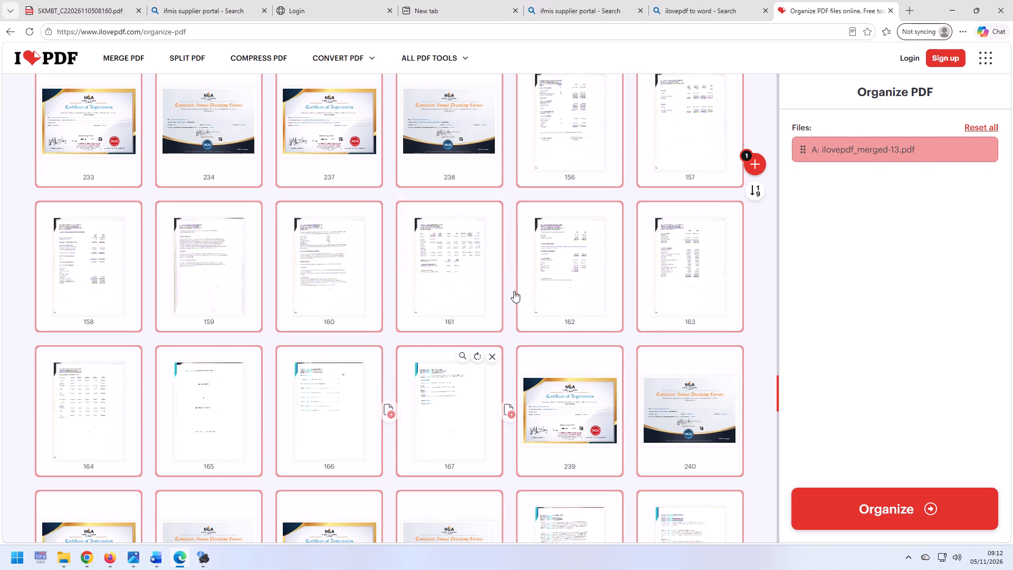
drag(572, 405, 589, 121)
drag(680, 414, 687, 160)
Move pages 235, 236, 241 and 242 forward to follow page 240 in that order, ahead of page 156.
drag(99, 535, 106, 252)
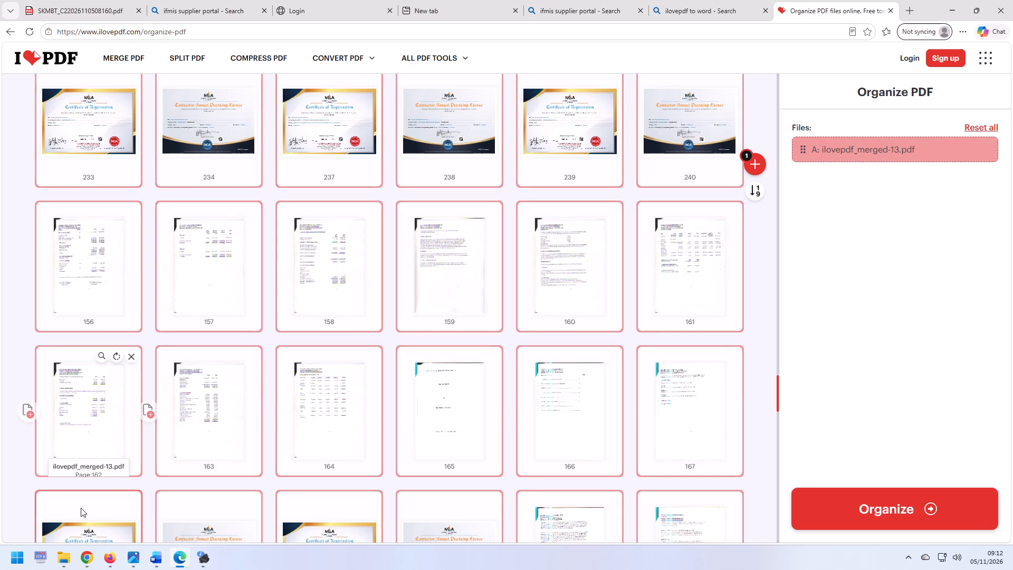
drag(81, 528, 104, 265)
drag(214, 527, 218, 270)
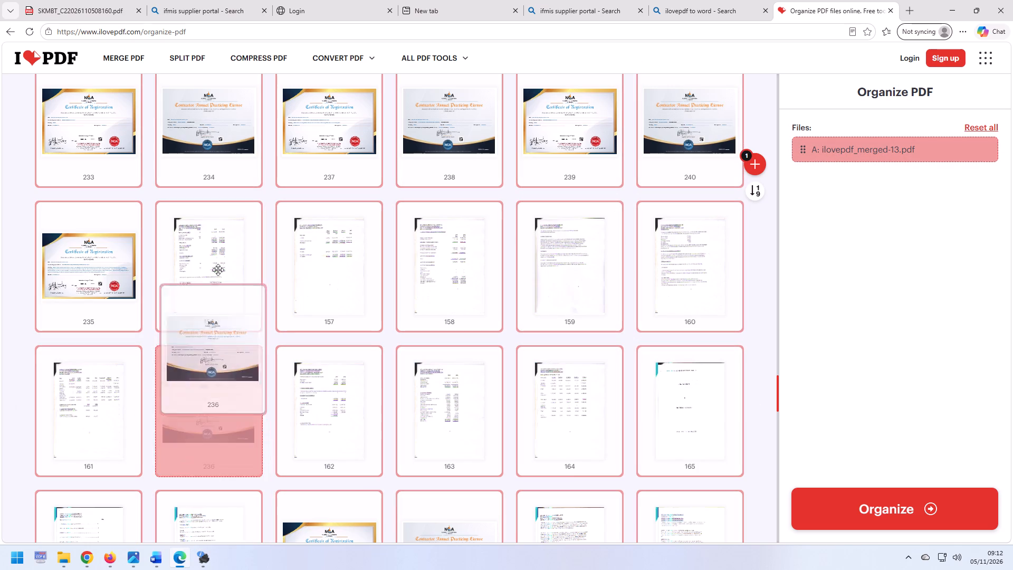
drag(218, 270, 218, 321)
drag(317, 538, 319, 269)
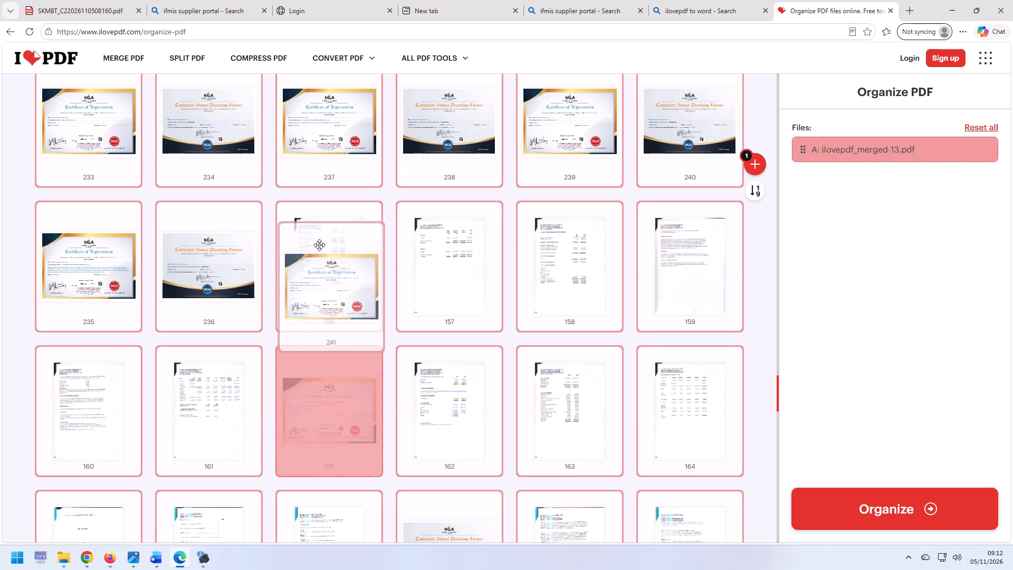
drag(430, 533, 435, 231)
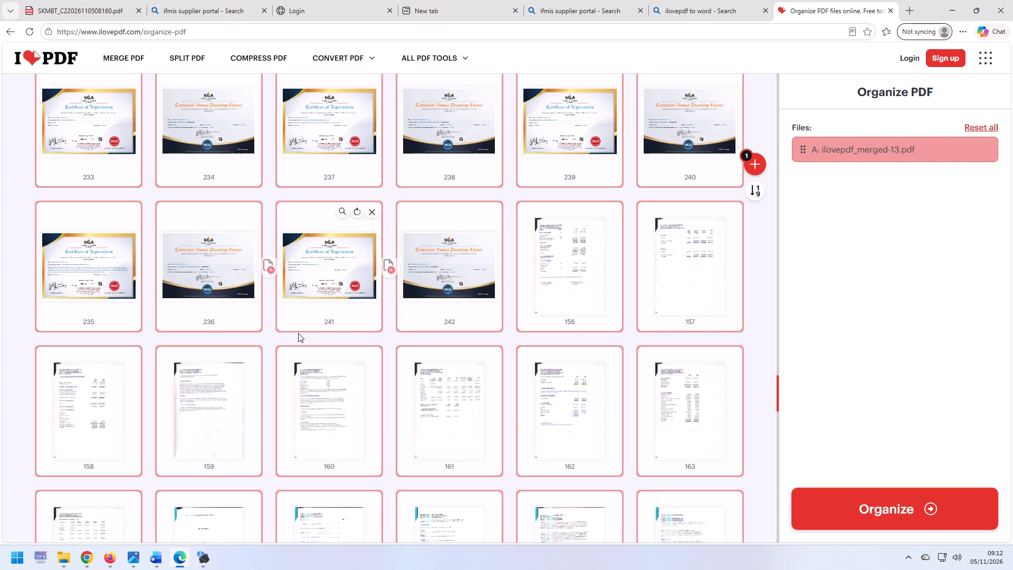
Move pages 233, 234, 237, 238, 239 and 240 another row forward, in that order, to directly before page 150.
scroll(298, 333, up, 4)
scroll(225, 397, up, 3)
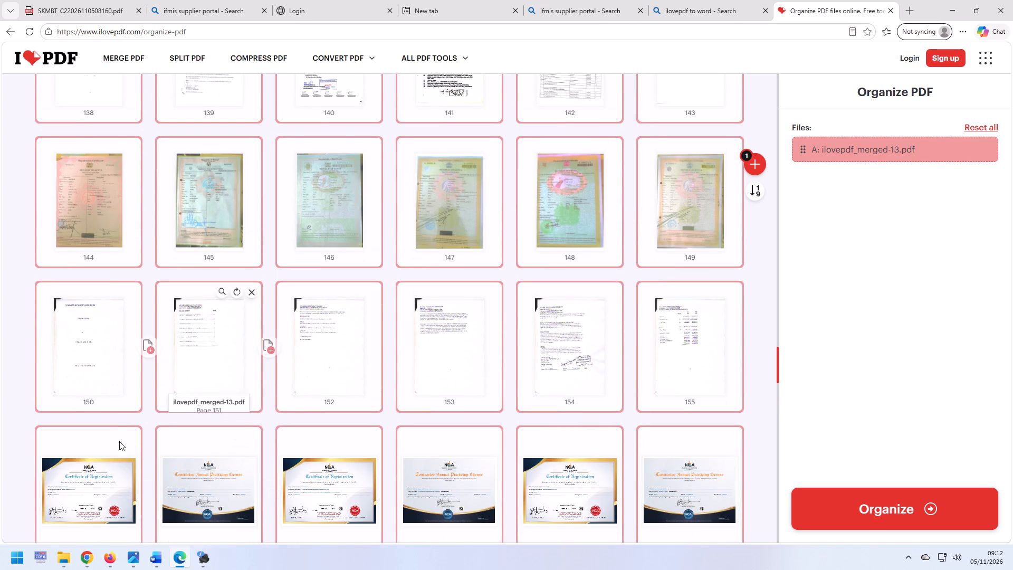
drag(89, 496, 93, 347)
drag(213, 483, 216, 338)
click(217, 334)
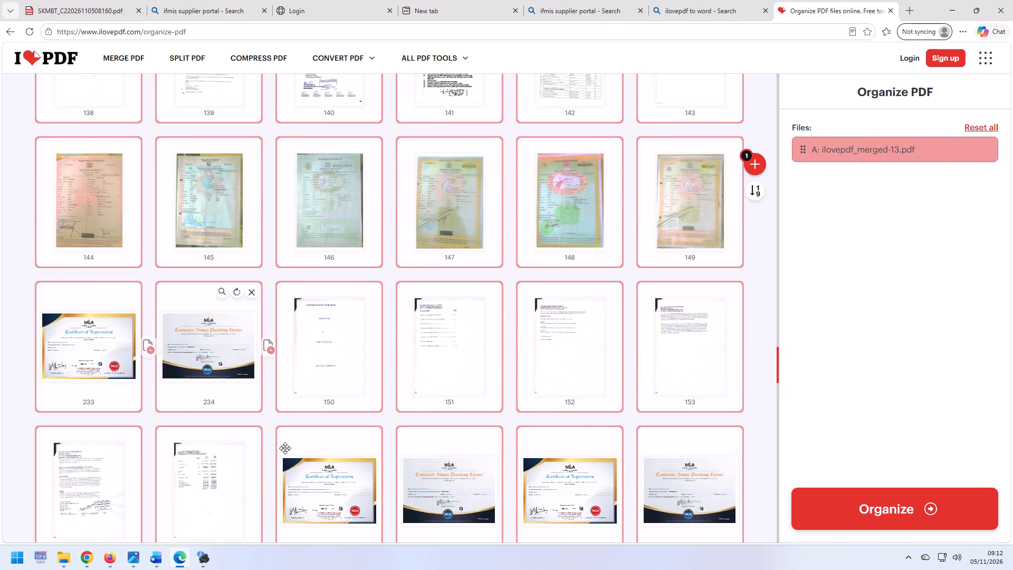
drag(324, 491, 330, 336)
drag(443, 473, 458, 336)
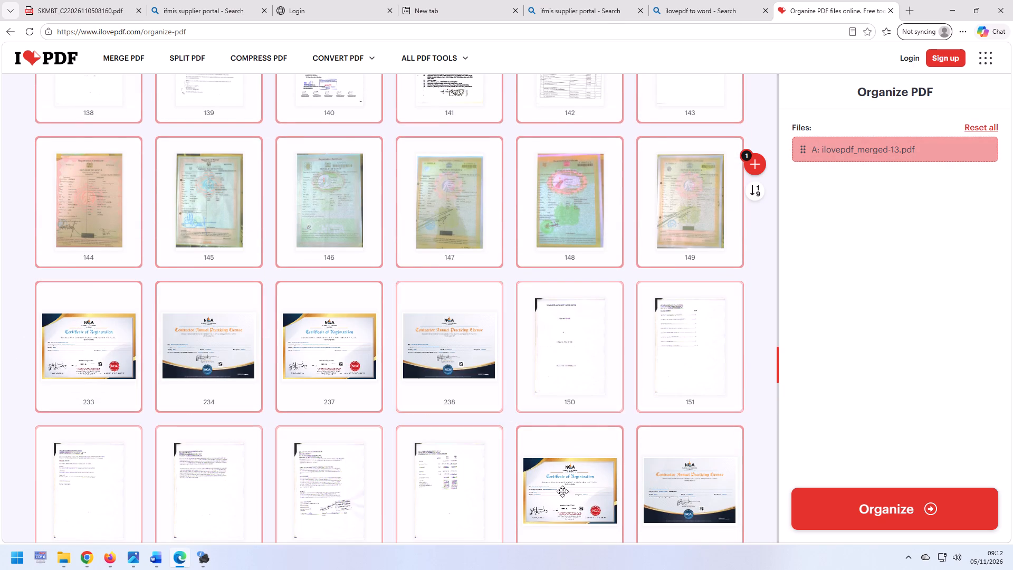
drag(569, 492, 577, 324)
drag(680, 460, 685, 320)
Move pages 235, 236, 241 and 242 forward to follow page 240 in that order, ahead of page 150.
scroll(327, 389, down, 4)
drag(101, 427, 99, 305)
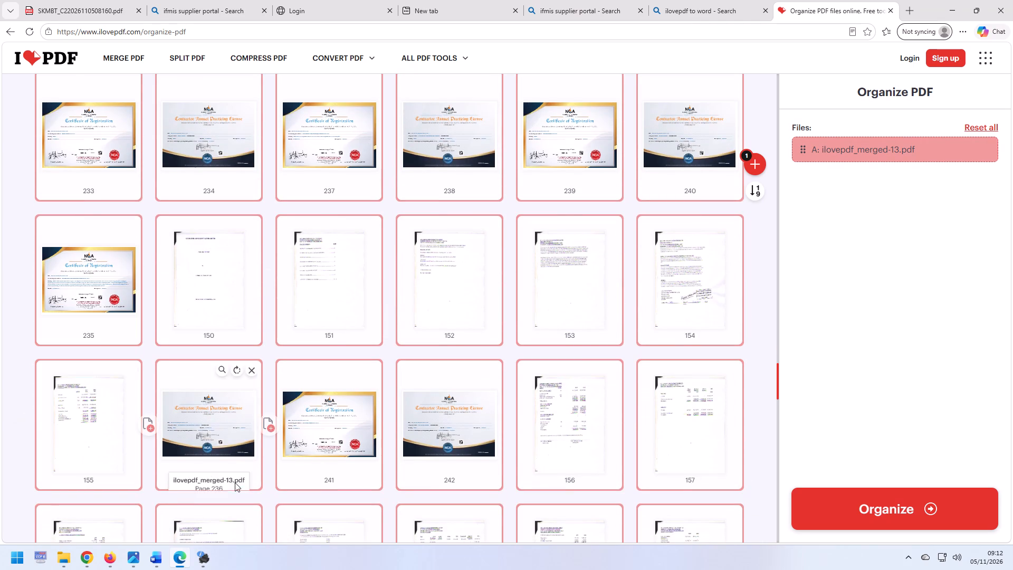
drag(217, 421, 217, 306)
drag(335, 422, 340, 261)
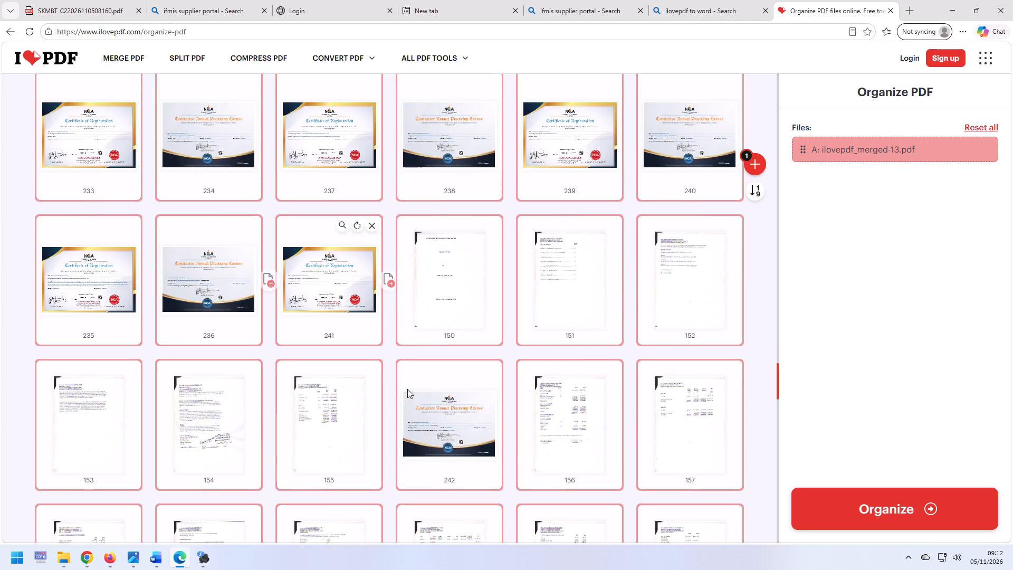
drag(431, 413, 436, 301)
Move pages 233, 234 and 237 three rows forward, in that order, to directly before page 132.
scroll(381, 471, up, 5)
scroll(338, 491, up, 3)
drag(74, 538, 124, 323)
drag(125, 317, 126, 298)
drag(128, 283, 128, 277)
drag(128, 275, 117, 269)
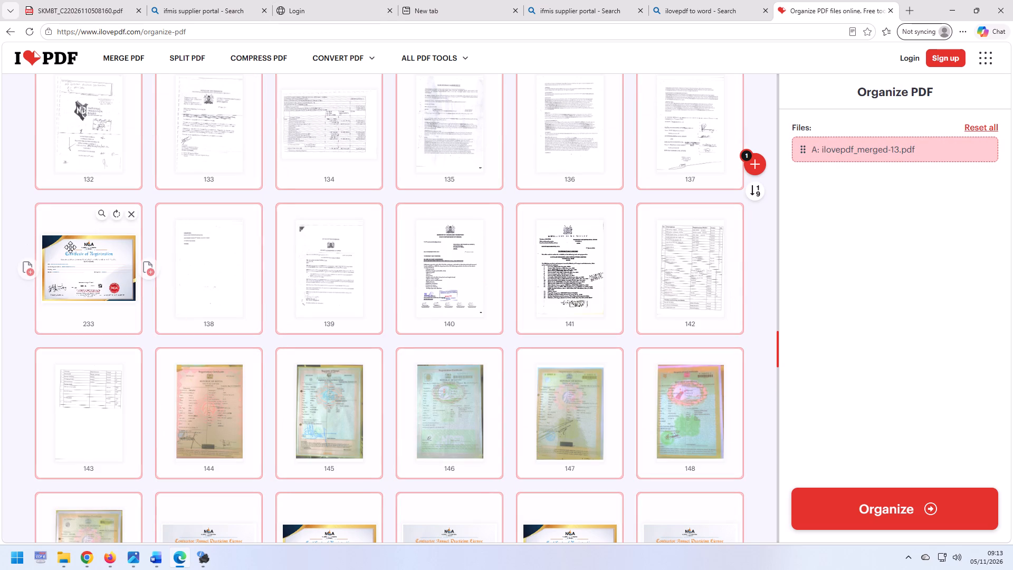
drag(72, 254, 69, 123)
drag(211, 525, 208, 446)
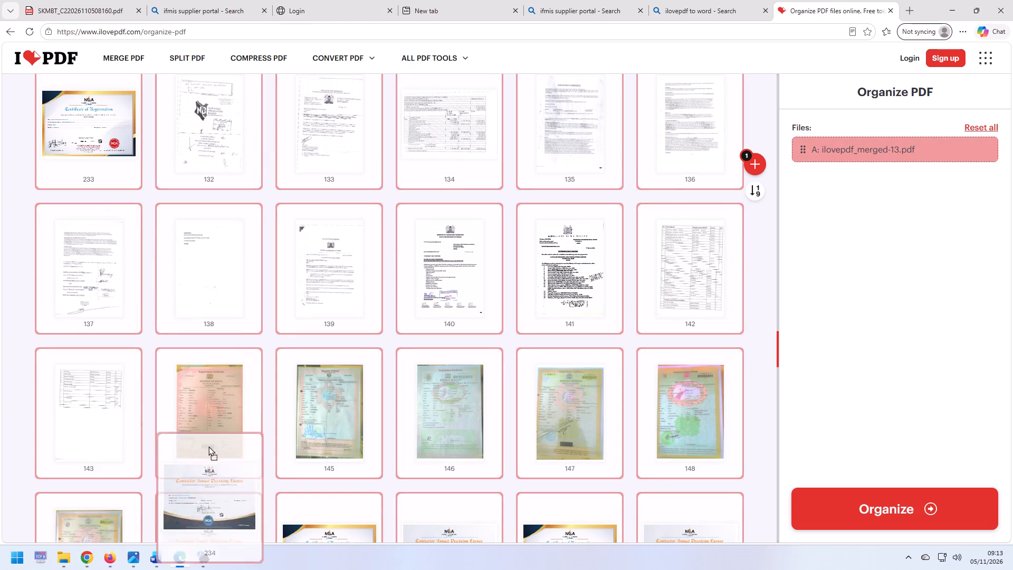
drag(208, 446, 197, 125)
drag(325, 531, 325, 473)
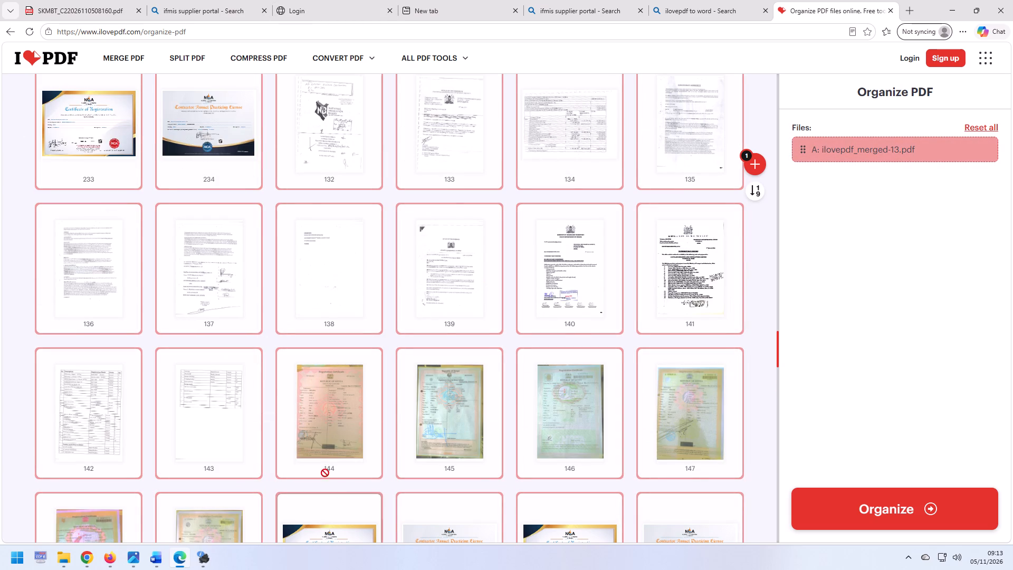
drag(325, 473, 321, 107)
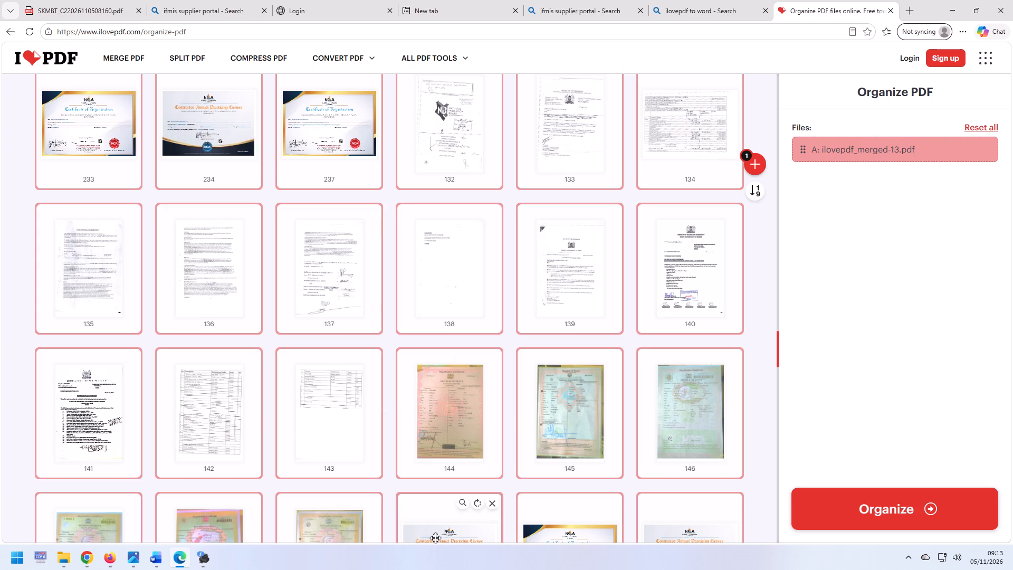
Move pages 238, 239 and 240 forward to follow page 237 in that order, ahead of page 132.
drag(435, 538, 443, 130)
click(559, 544)
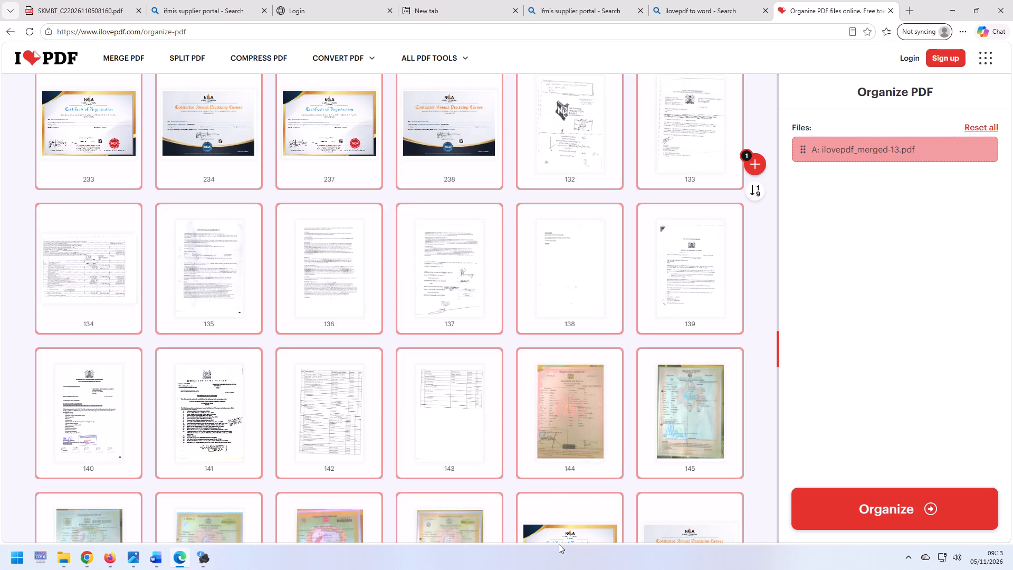
drag(561, 536, 561, 512)
drag(558, 519, 561, 176)
drag(561, 128, 561, 121)
drag(662, 522, 679, 164)
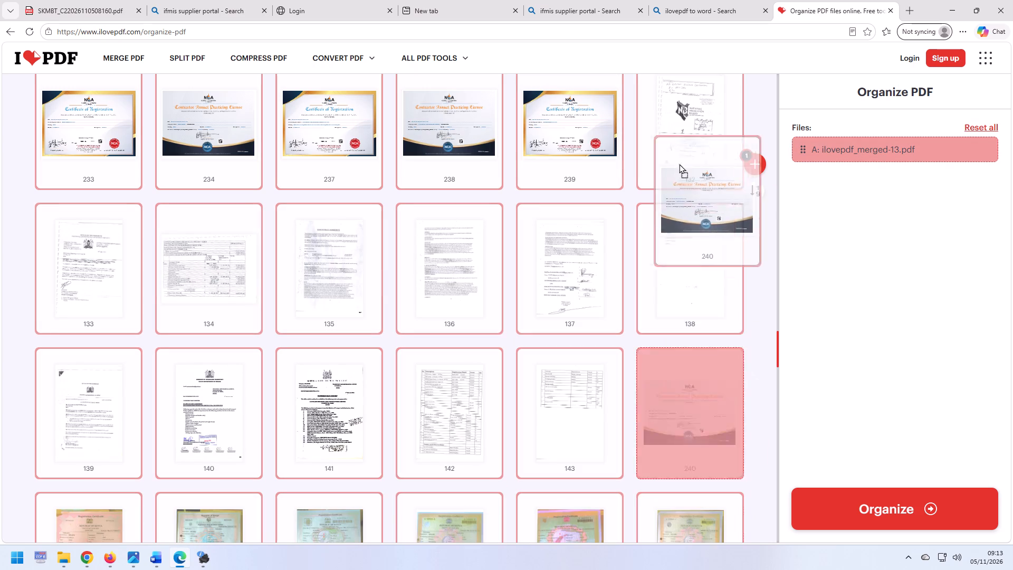
drag(679, 164, 673, 112)
Move pages 235, 236, 241 and 242 two rows forward, in that order, to between pages 137 and 138.
scroll(28, 467, down, 2)
scroll(104, 462, down, 2)
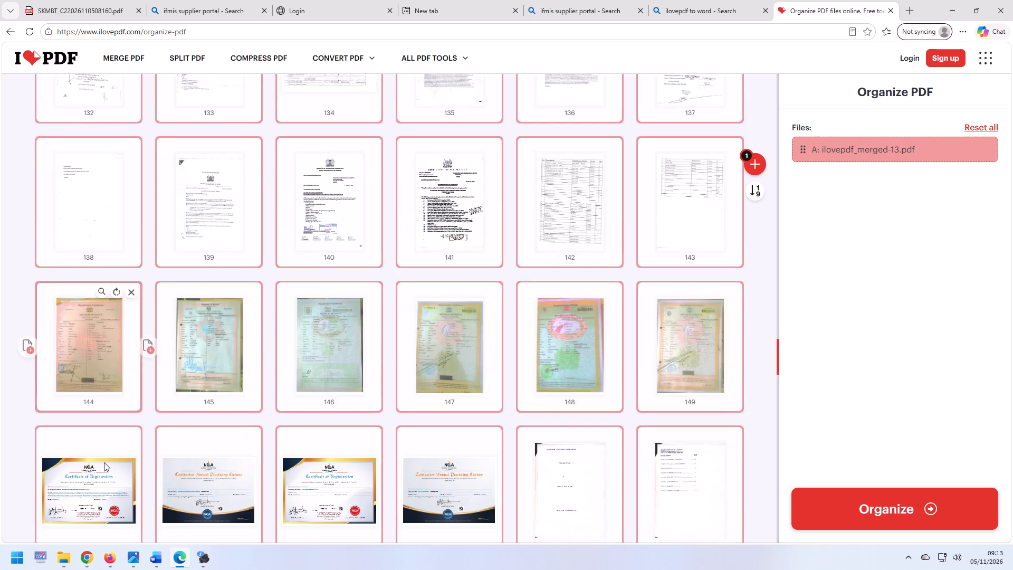
drag(93, 498, 88, 249)
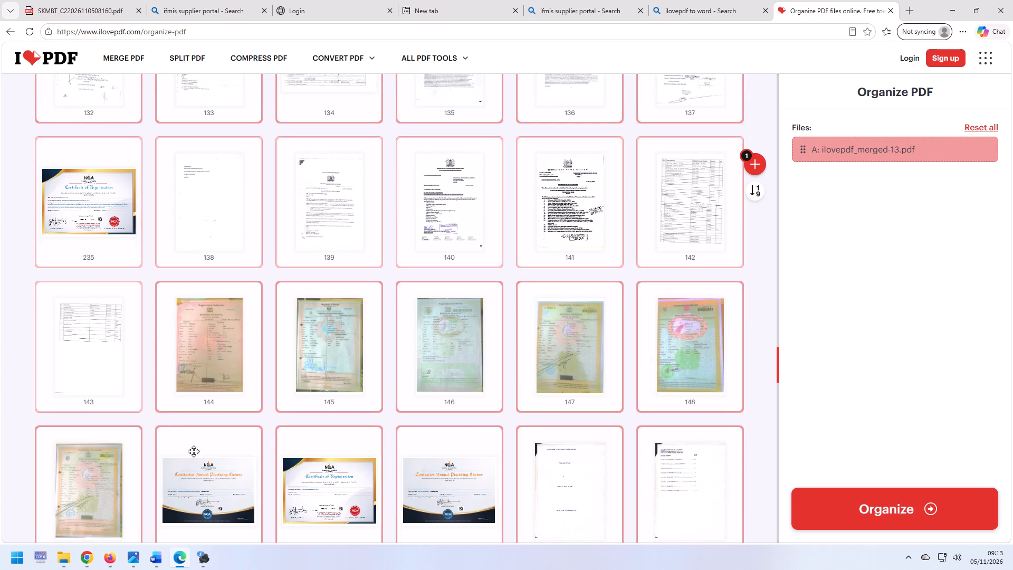
drag(200, 474, 211, 216)
click(211, 216)
drag(333, 476, 340, 203)
click(340, 199)
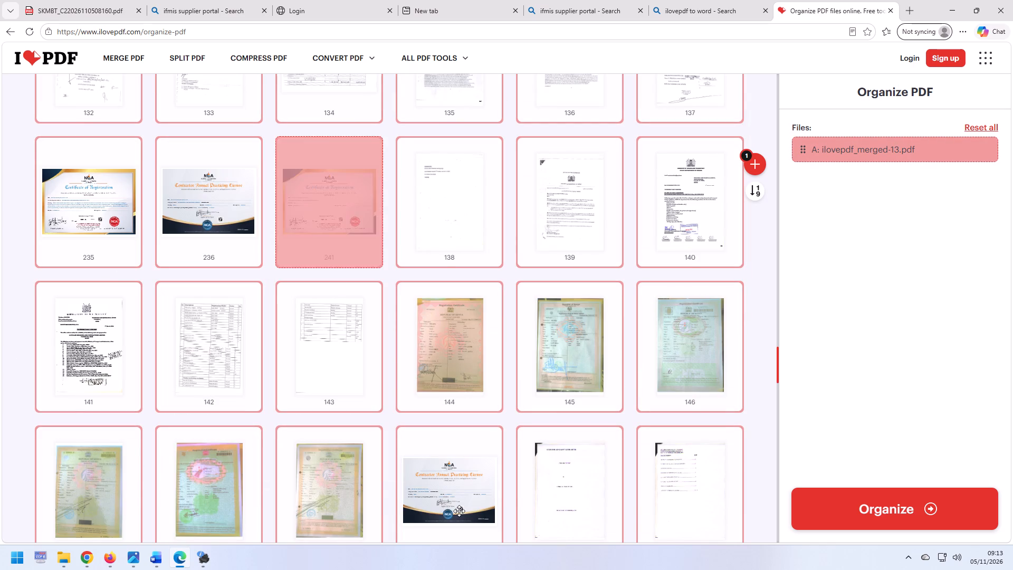
drag(451, 493, 474, 246)
drag(475, 221, 475, 204)
scroll(371, 304, up, 4)
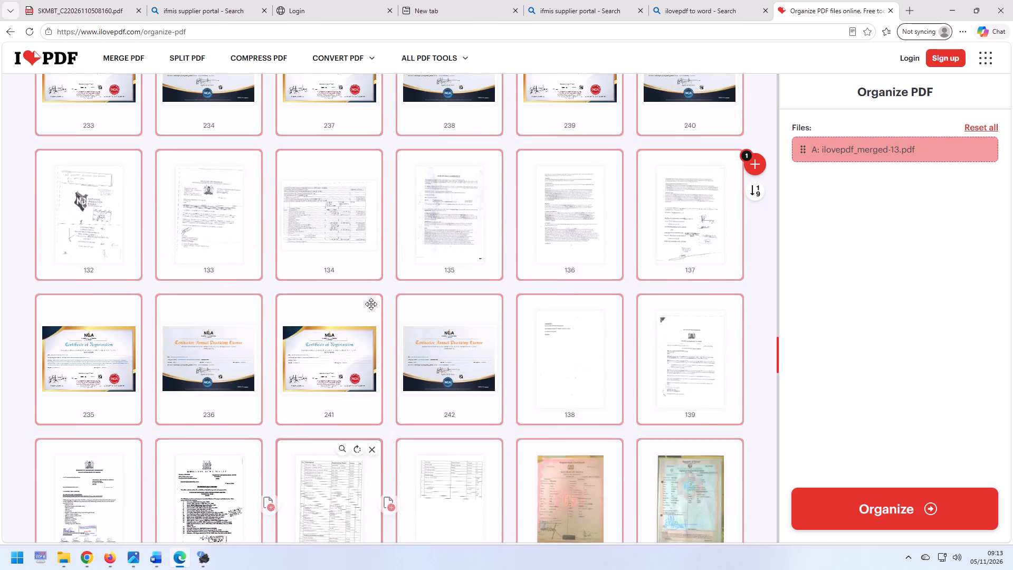
Move pages 235, 236, 241 and 242 forward to follow page 240 in that order, ahead of page 132.
drag(97, 419, 89, 273)
drag(208, 408, 213, 337)
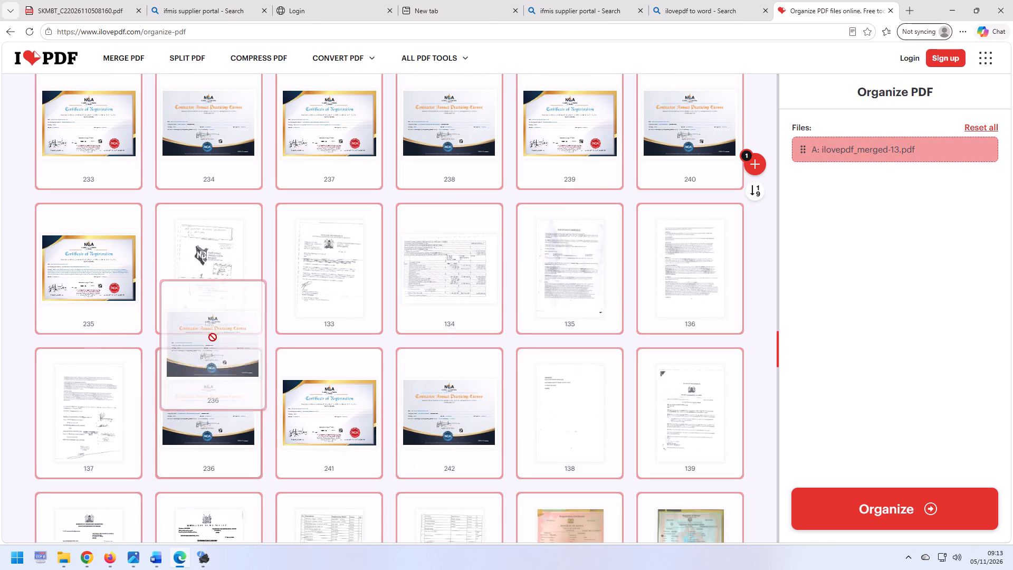
drag(213, 337, 213, 275)
drag(302, 402, 310, 281)
drag(434, 391, 437, 351)
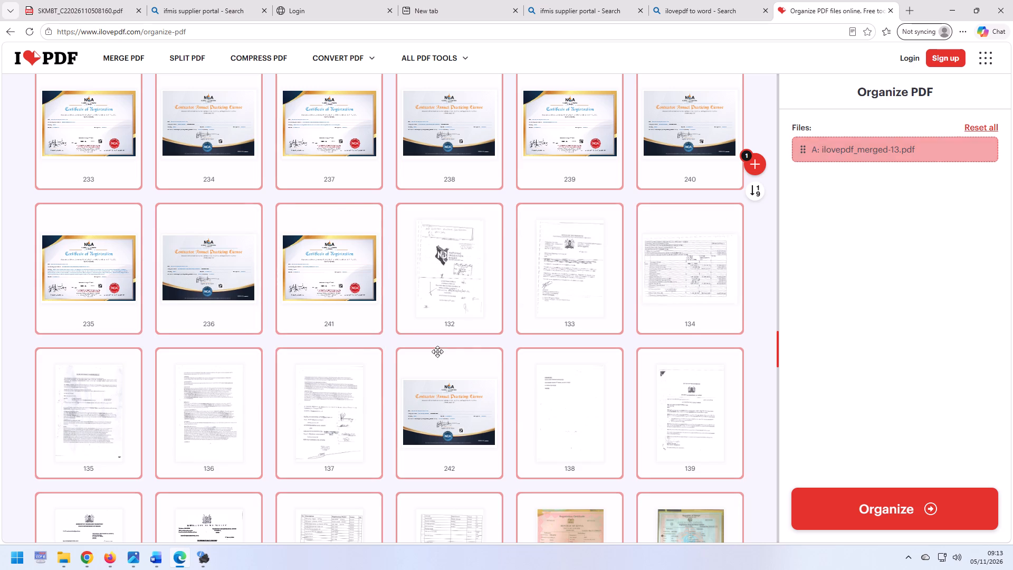
drag(437, 351, 437, 272)
Move pages 233, 234, 237, 238, 239 and 240 two rows forward, in that order, to directly before page 120.
scroll(303, 357, up, 6)
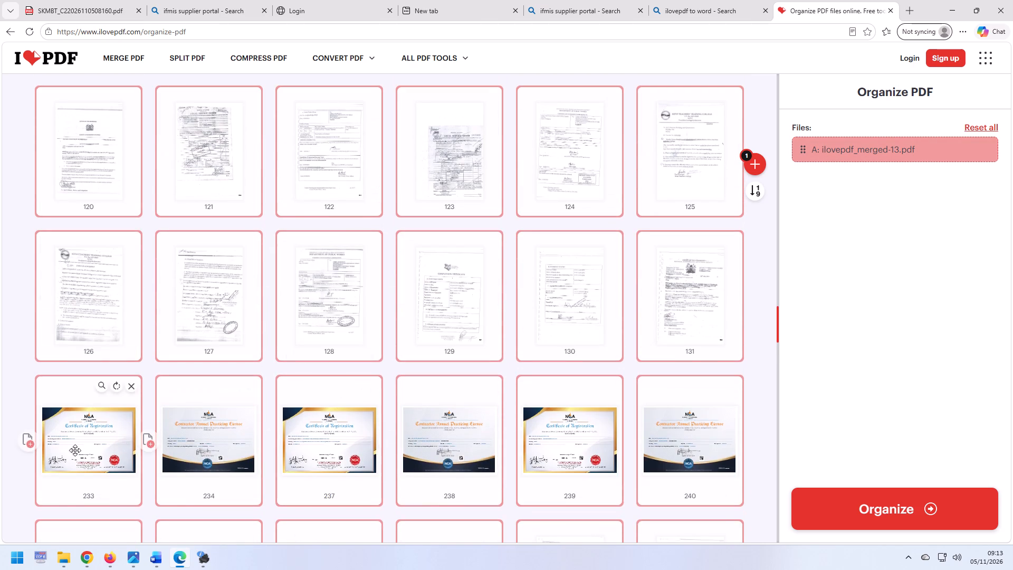
drag(76, 450, 80, 199)
drag(190, 457, 193, 169)
drag(326, 445, 349, 123)
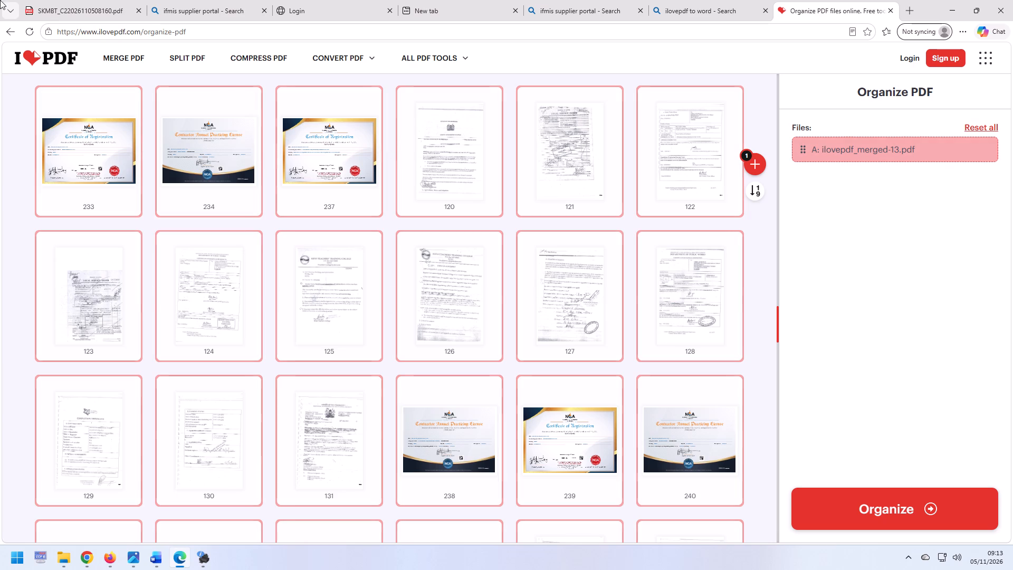
drag(433, 431, 439, 160)
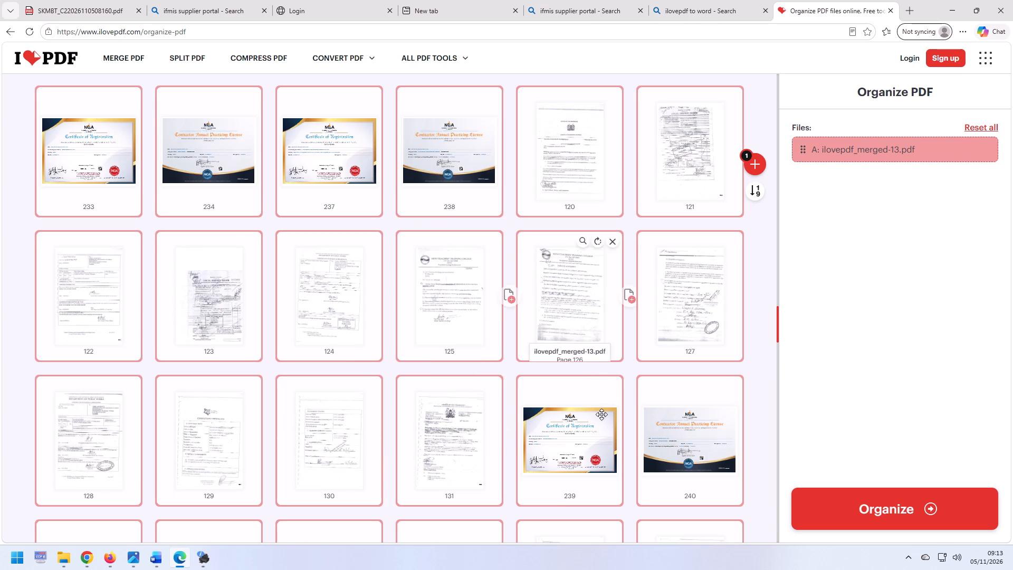
drag(591, 426, 573, 155)
drag(701, 449, 689, 270)
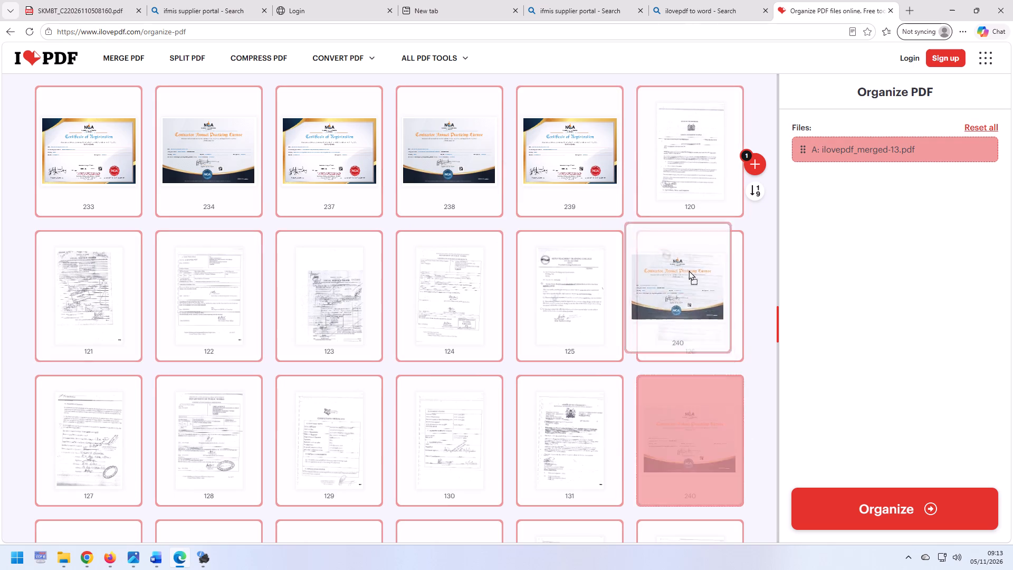
drag(689, 270, 689, 232)
drag(689, 207, 689, 194)
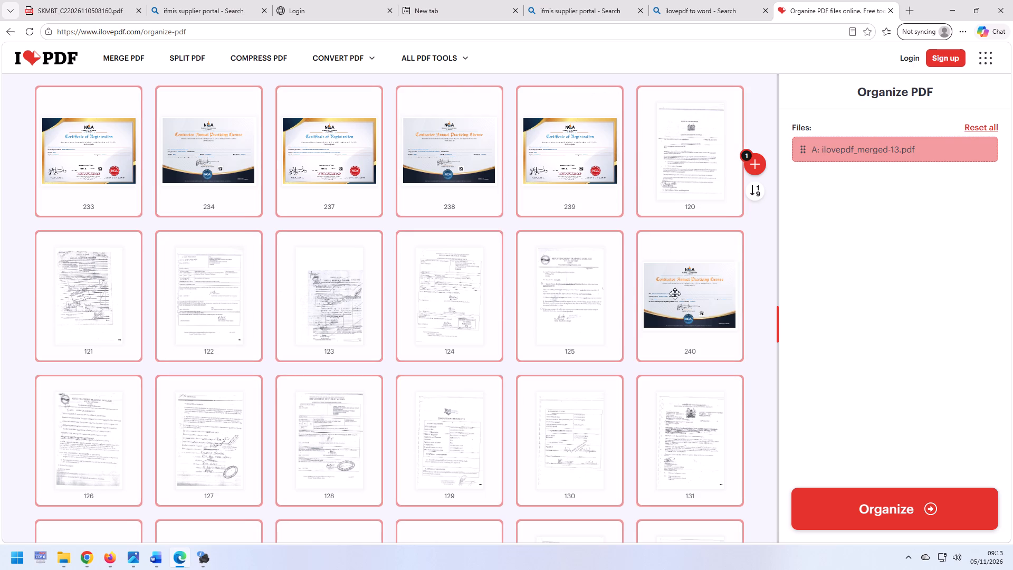
drag(676, 293, 681, 132)
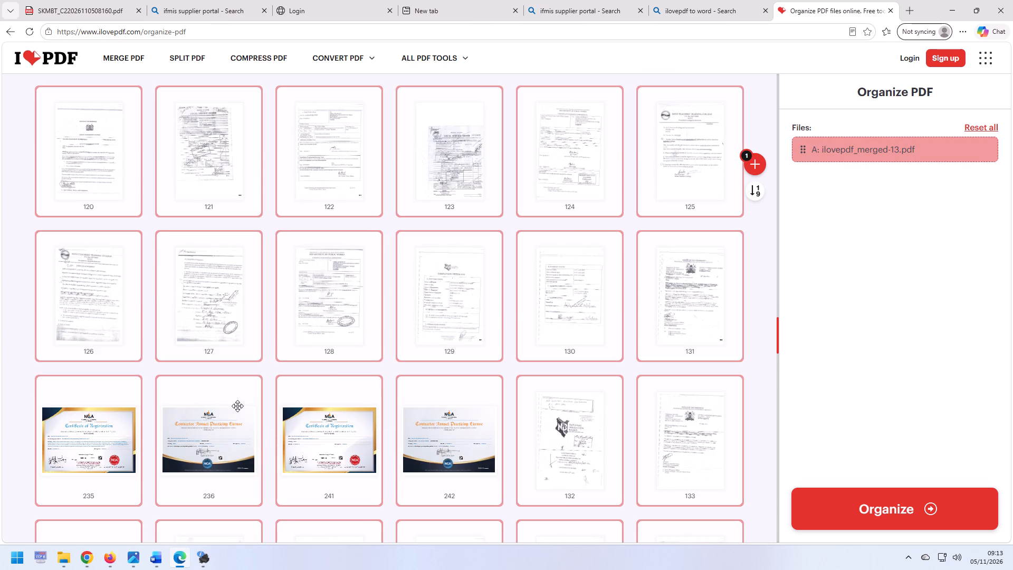
Move pages 235, 236, 241 and 242 two rows forward to follow page 240 in that order, ahead of page 120.
scroll(353, 468, down, 6)
scroll(442, 396, up, 6)
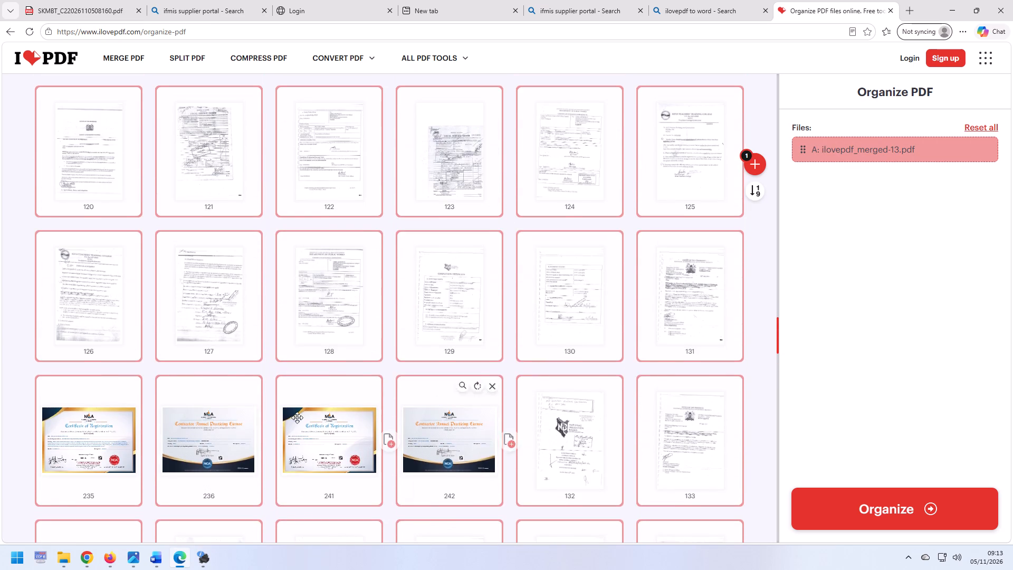
scroll(282, 422, up, 4)
scroll(285, 463, down, 4)
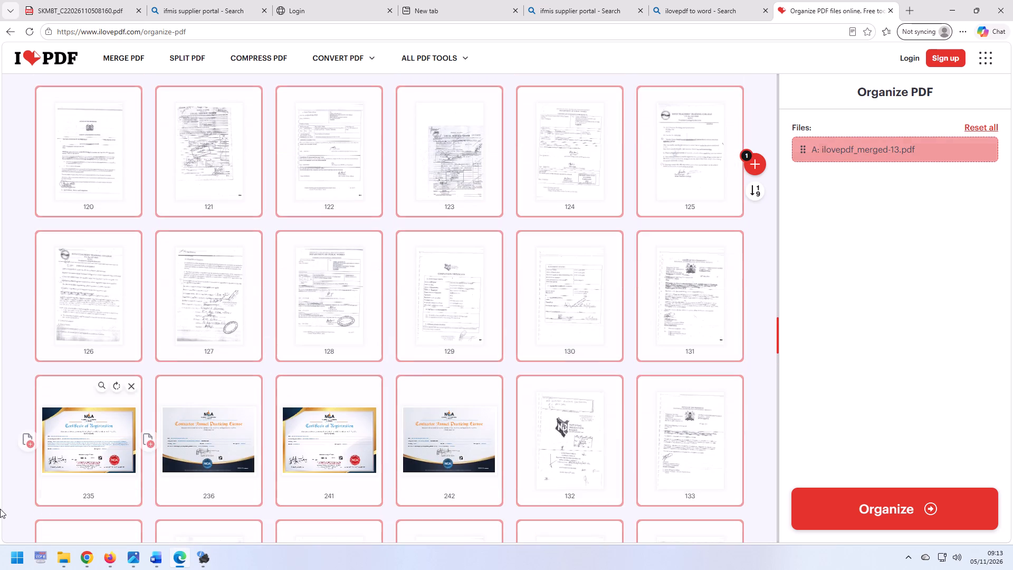
drag(89, 450, 91, 216)
drag(208, 429, 210, 416)
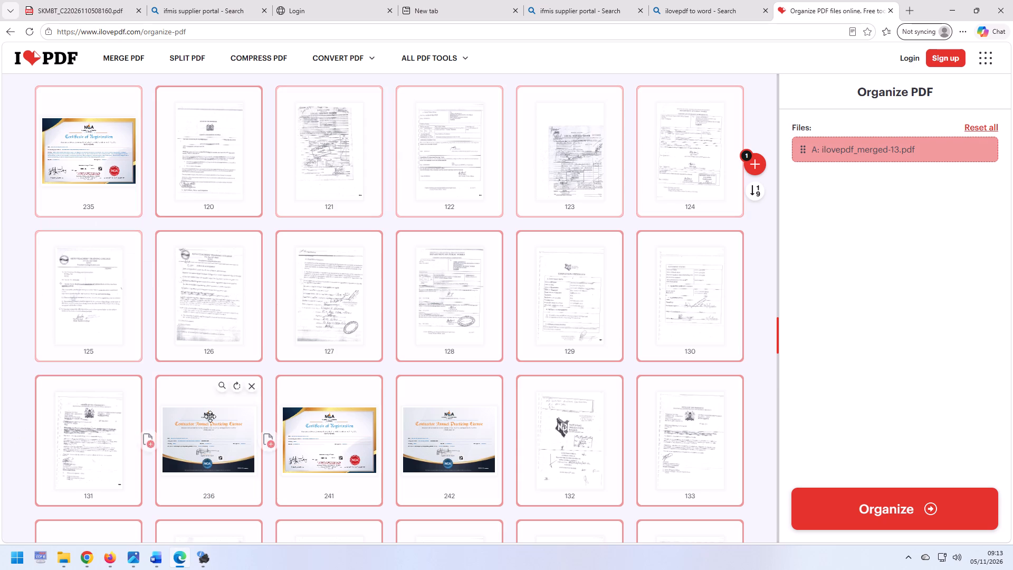
drag(210, 416, 213, 190)
drag(357, 430, 338, 158)
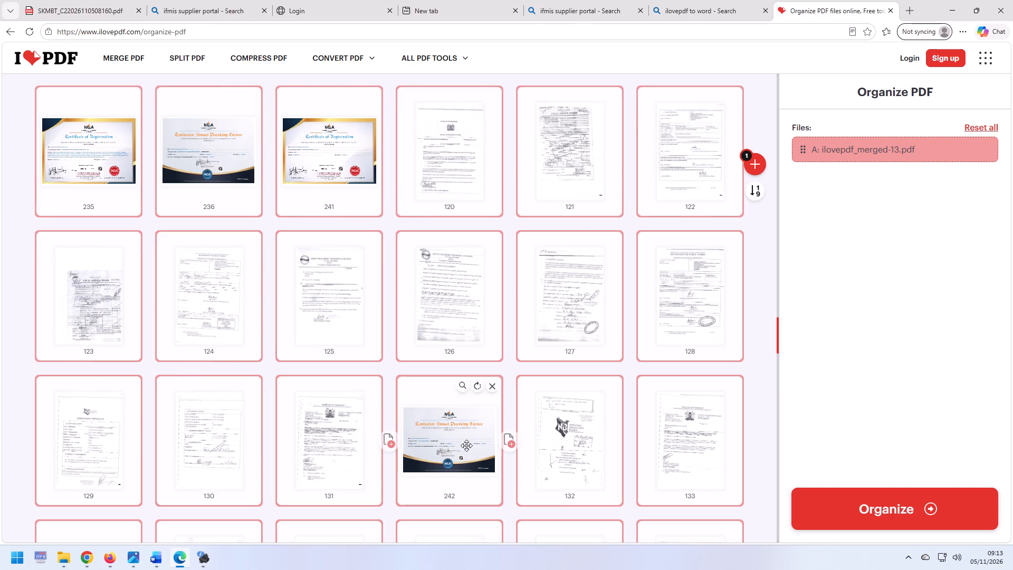
drag(467, 445, 466, 223)
scroll(466, 223, up, 2)
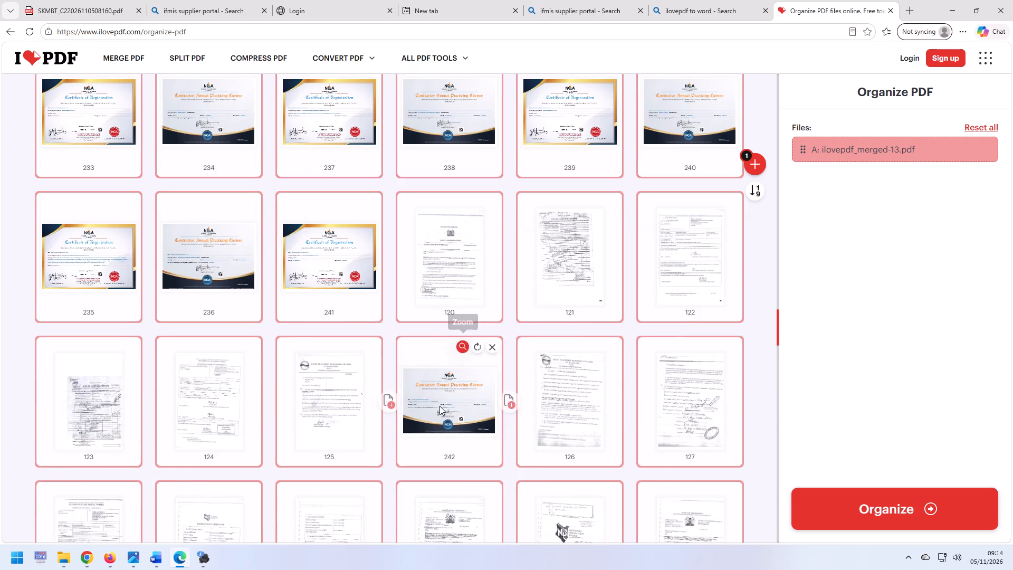
drag(437, 415, 435, 291)
Move pages 233, 234, 237, 238, 239 and 240 two rows forward, in that order, to directly before page 108.
scroll(349, 377, up, 5)
scroll(33, 421, up, 2)
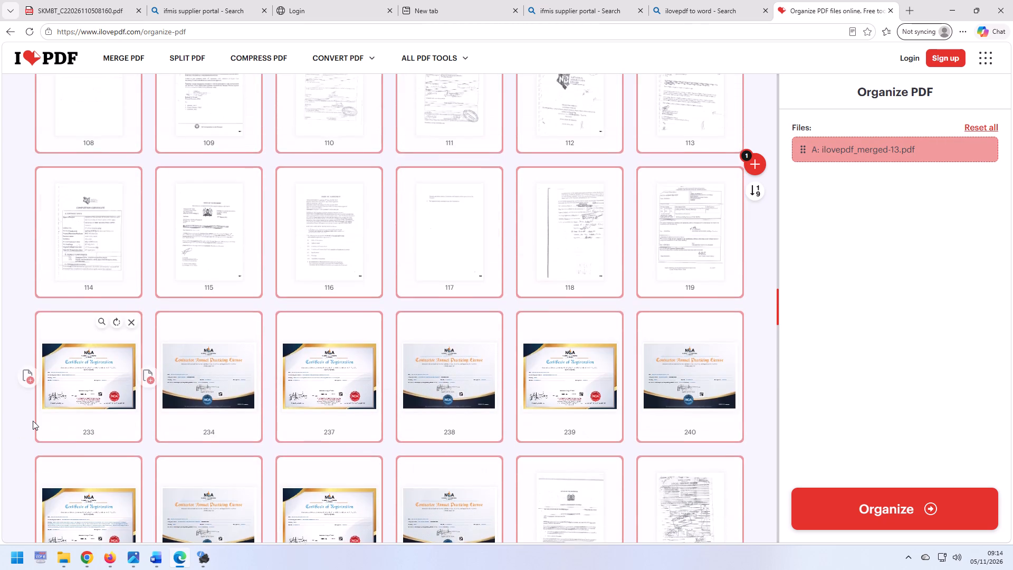
scroll(33, 421, up, 1)
drag(79, 517, 88, 194)
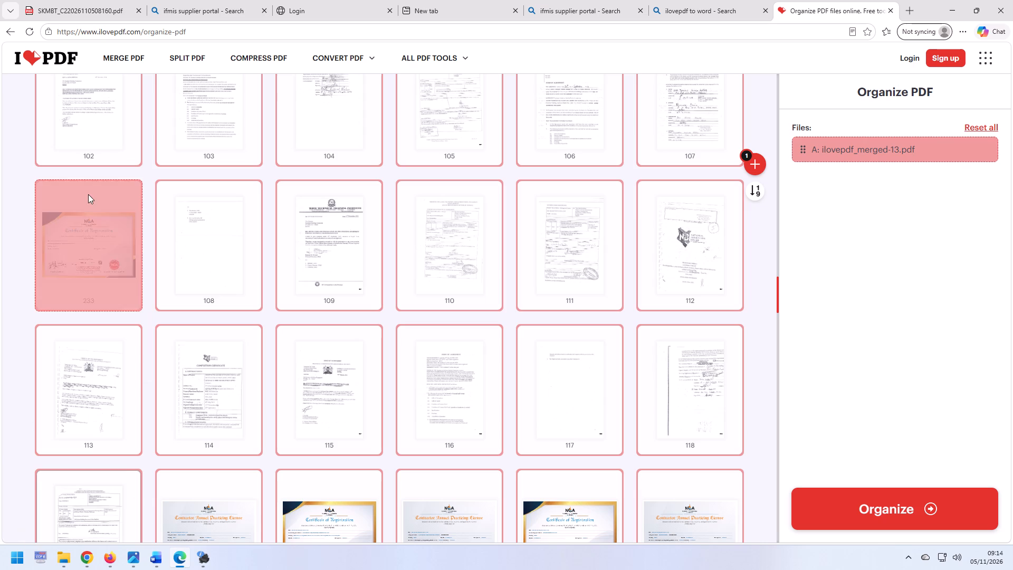
drag(195, 527, 209, 252)
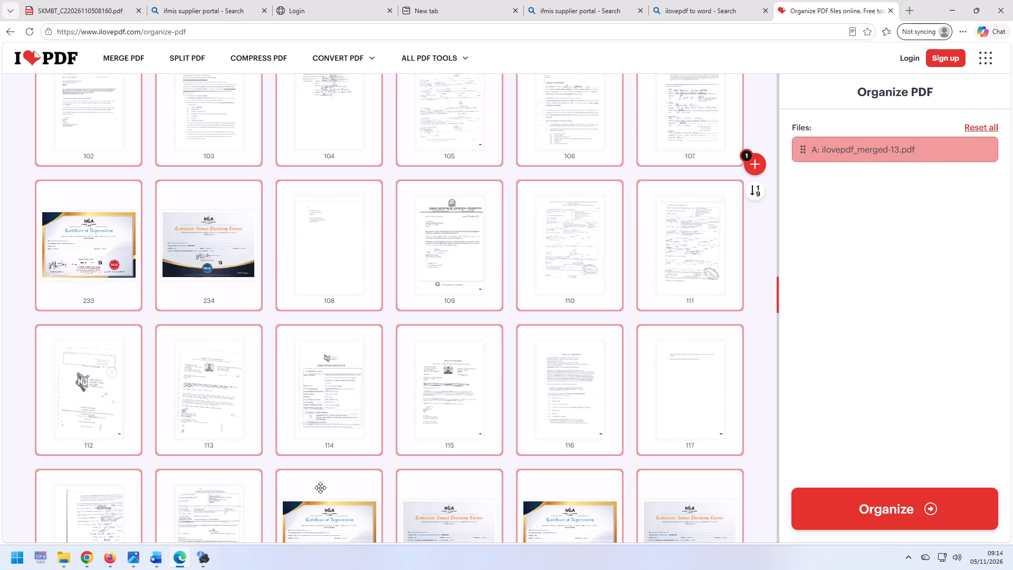
drag(338, 525, 335, 258)
drag(466, 515, 484, 300)
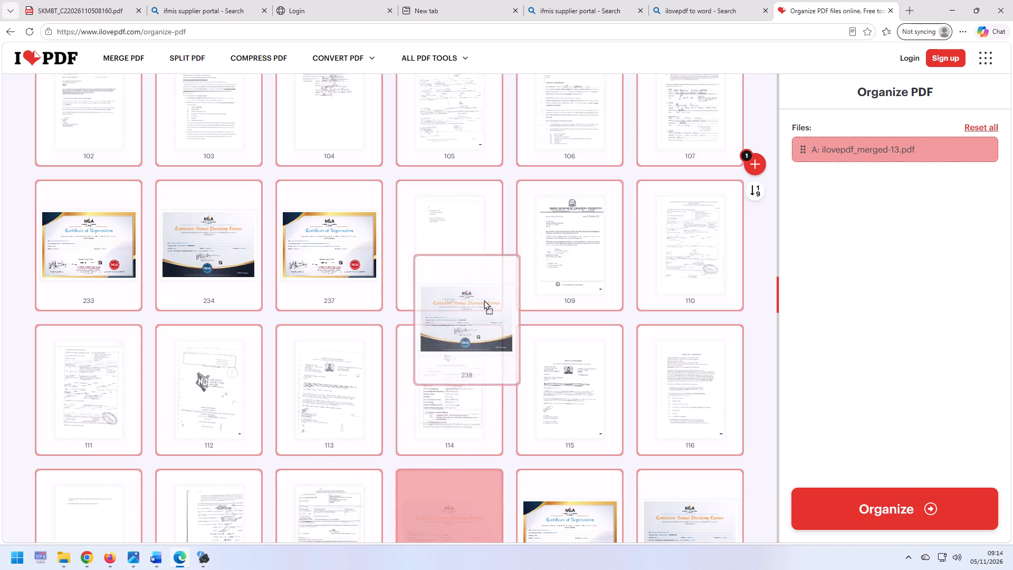
drag(484, 300, 481, 282)
drag(584, 514, 594, 268)
drag(692, 509, 694, 394)
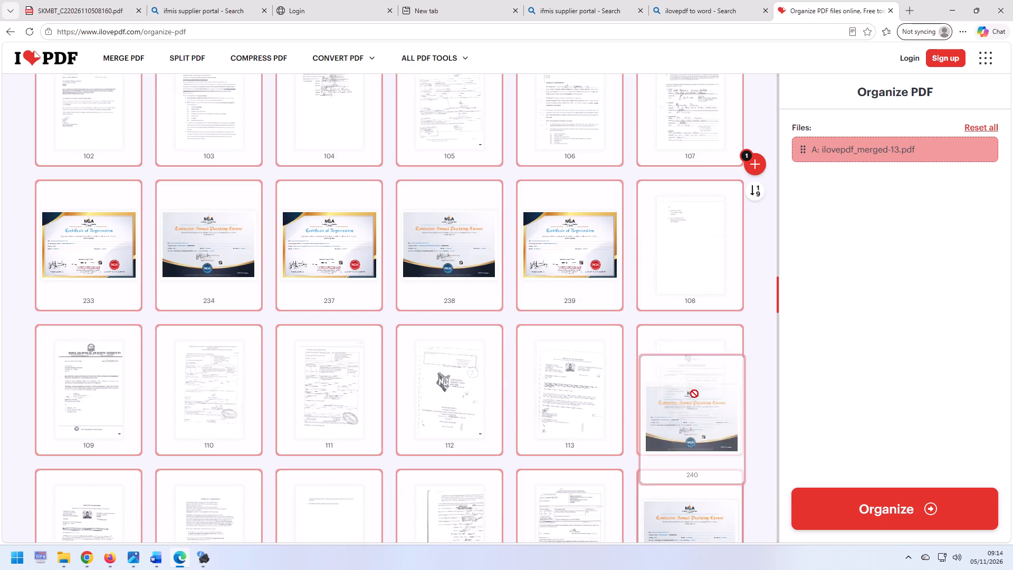
drag(694, 394, 693, 291)
Move pages 235, 236, 241 and 242 two rows forward to follow page 240 in that order, ahead of page 108.
scroll(101, 503, down, 4)
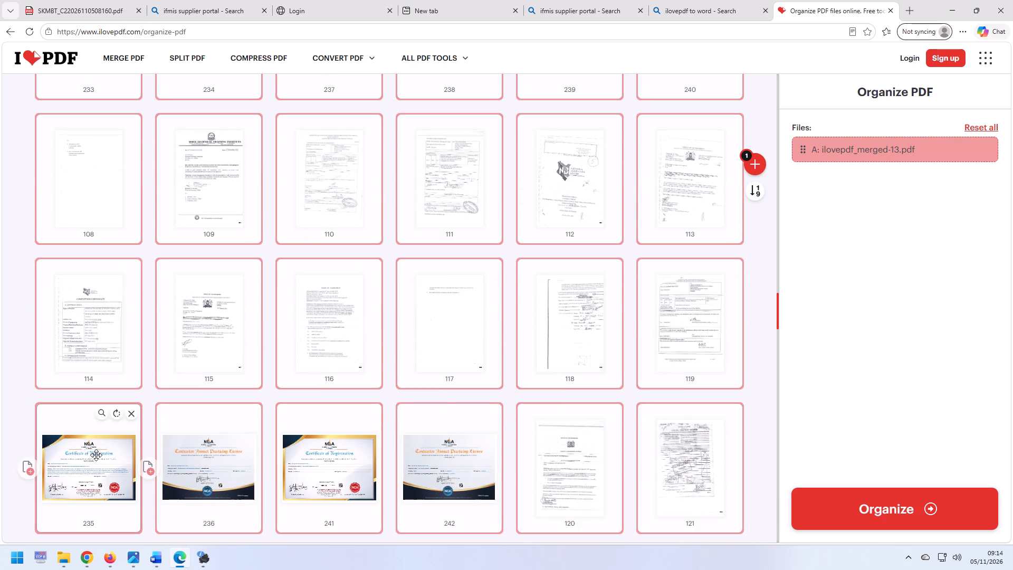
drag(96, 455, 93, 221)
click(93, 218)
drag(222, 495, 218, 295)
drag(218, 283, 218, 275)
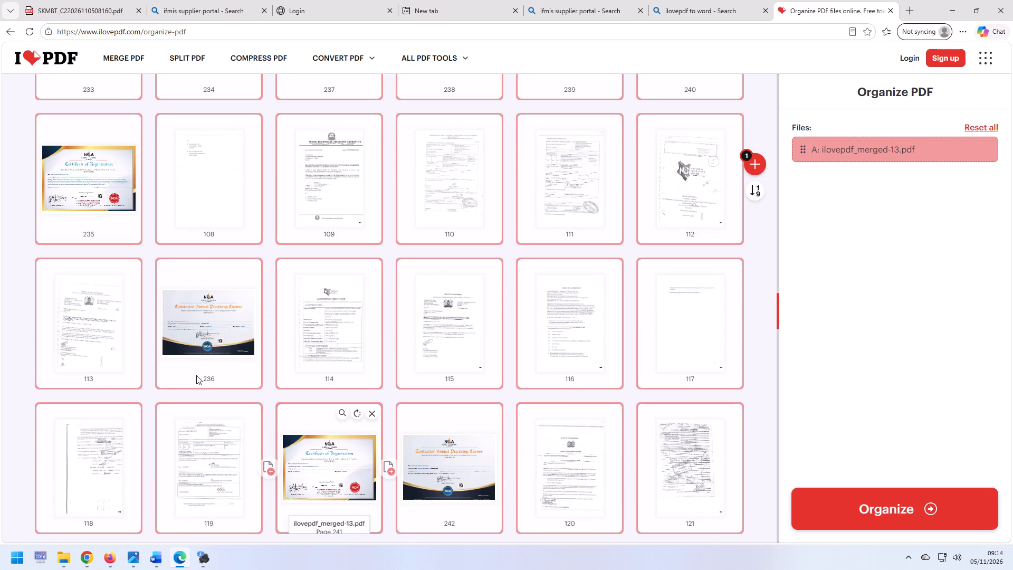
drag(197, 331, 208, 236)
click(209, 232)
drag(341, 469, 319, 215)
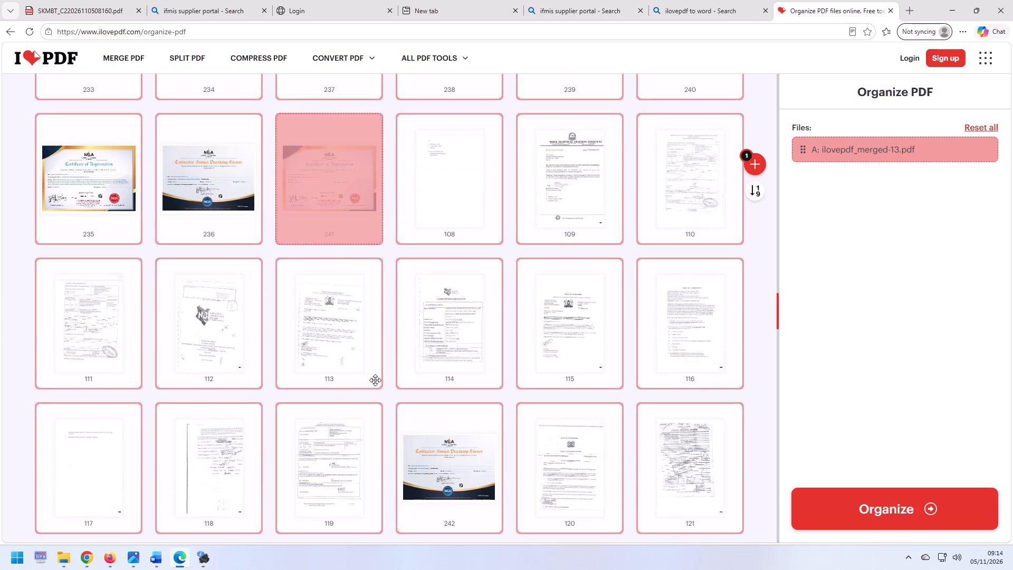
drag(432, 475, 437, 235)
click(437, 234)
Move pages 233, 234 and 237 two rows forward, in that order, to directly before page 96.
scroll(0, 569, up, 4)
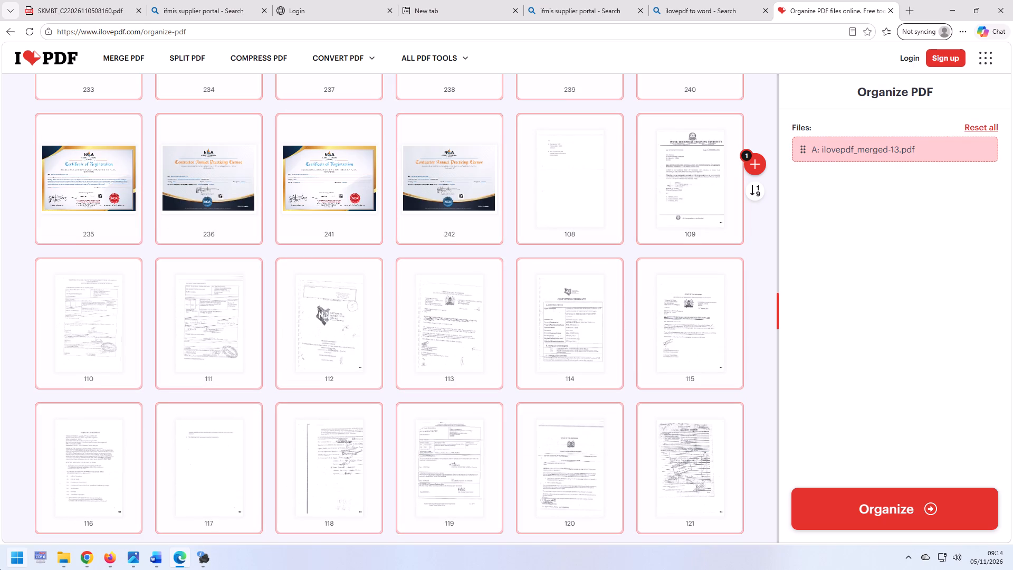
scroll(0, 569, up, 2)
scroll(0, 360, up, 3)
scroll(134, 344, up, 3)
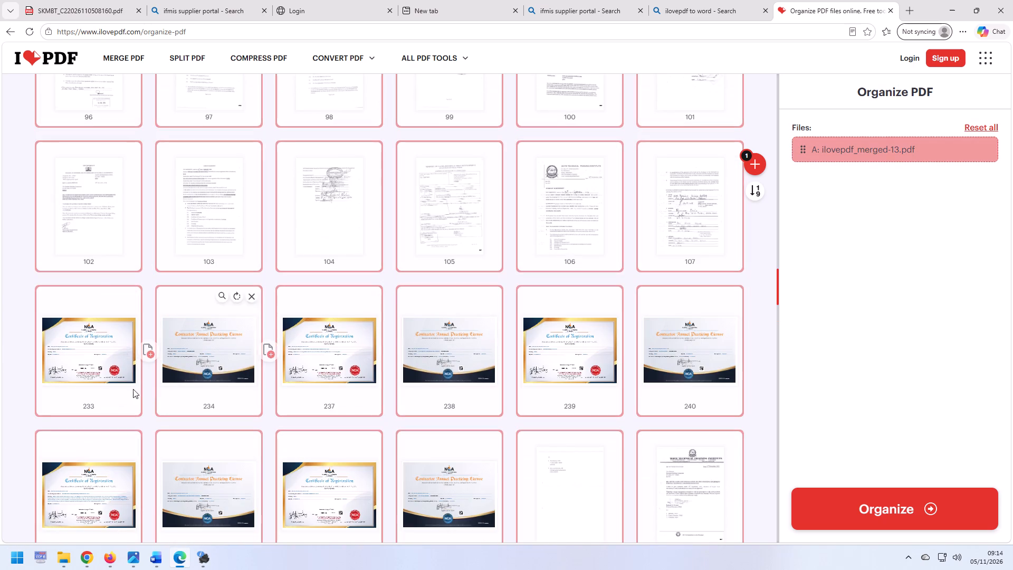
scroll(74, 394, up, 1)
drag(75, 396, 89, 136)
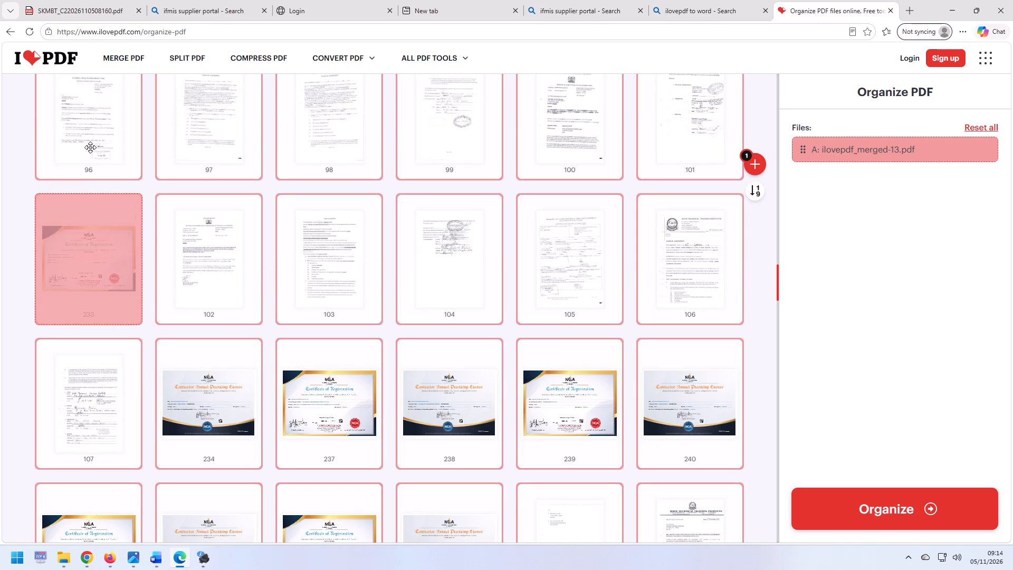
drag(216, 387, 218, 117)
click(218, 115)
drag(322, 376, 323, 136)
Move pages 238, 239 and 240 forward to follow page 237 in that order, ahead of page 96.
drag(429, 389, 453, 129)
click(453, 129)
drag(570, 396, 574, 169)
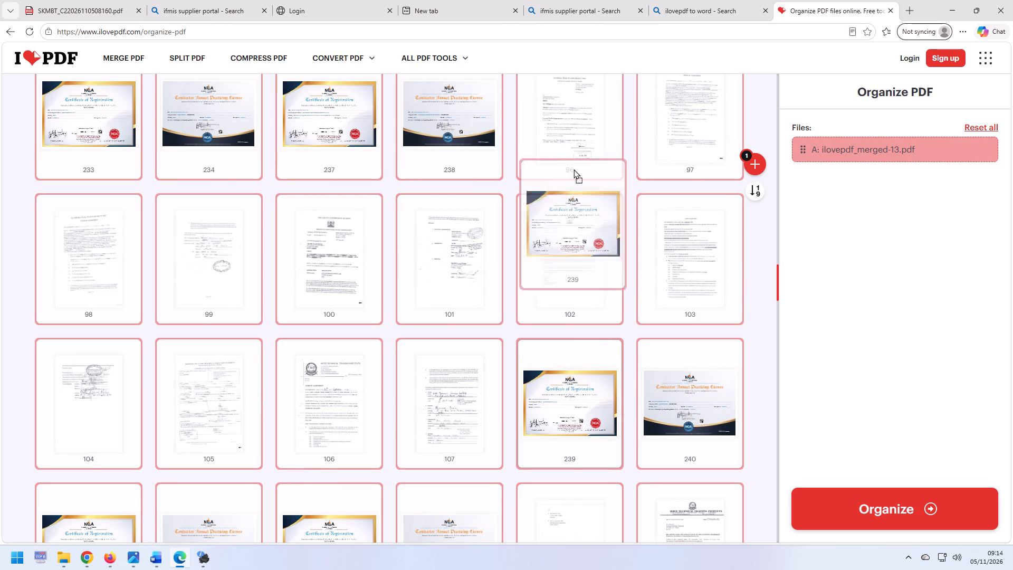
drag(574, 169, 574, 136)
click(574, 136)
drag(702, 418, 702, 175)
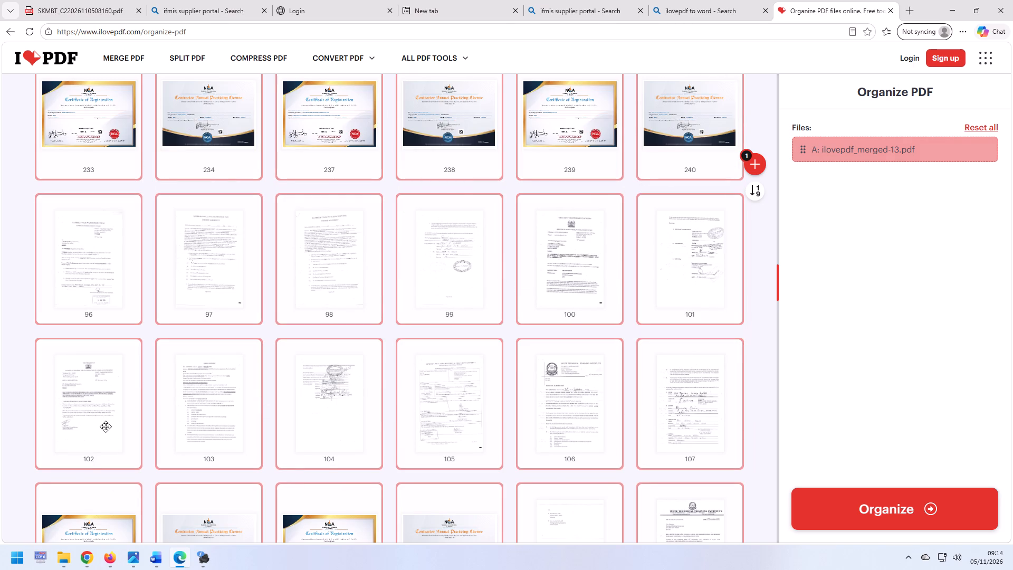
Move pages 235, 236, 241 and 242 two rows forward to follow page 240 in that order, ahead of page 96.
drag(78, 528, 102, 265)
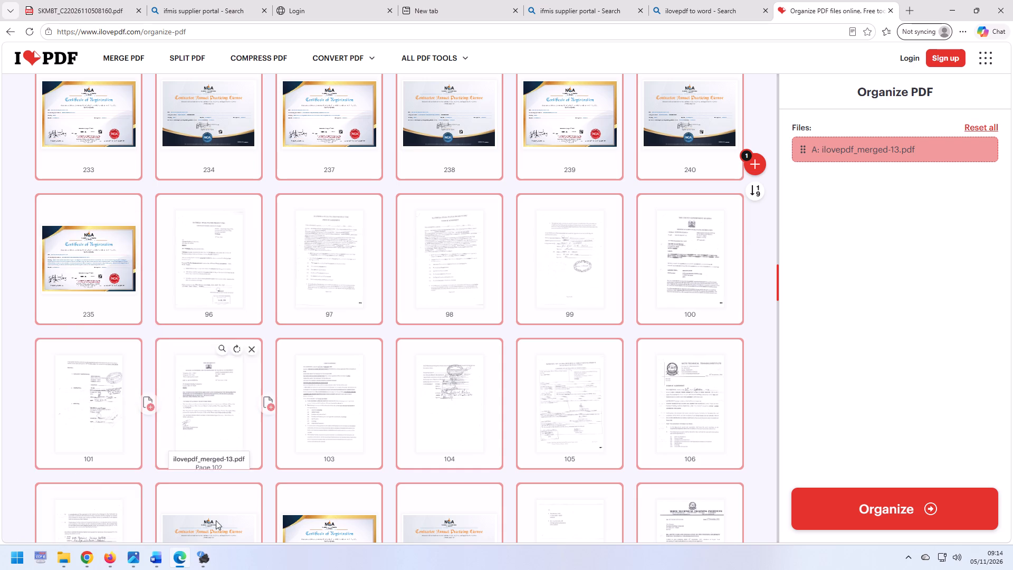
drag(211, 535, 240, 237)
drag(326, 527, 343, 262)
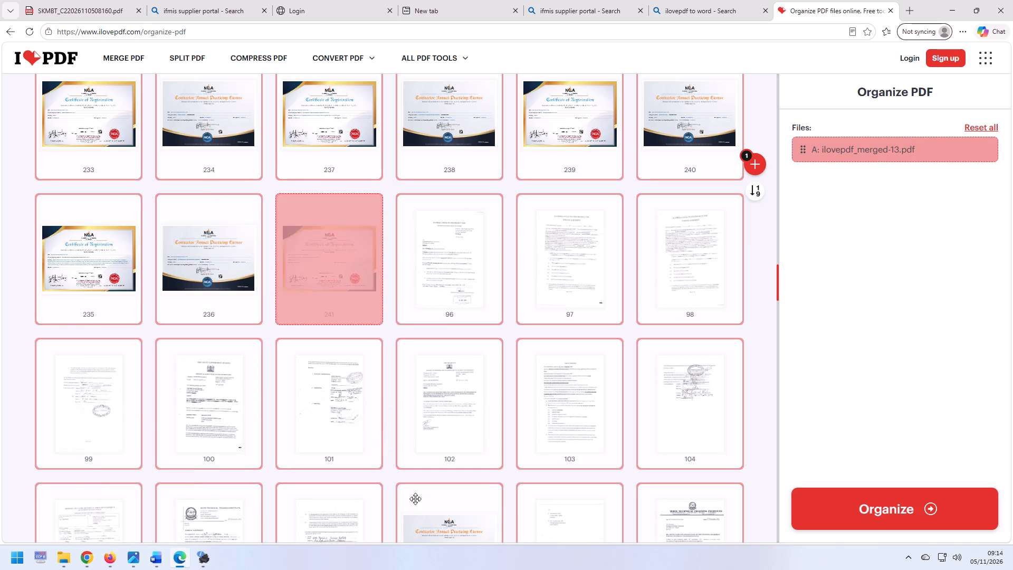
drag(429, 515, 441, 262)
Move pages 233, 234 and 237 two rows forward, in that order, to directly before page 84.
scroll(225, 569, up, 4)
scroll(122, 362, up, 1)
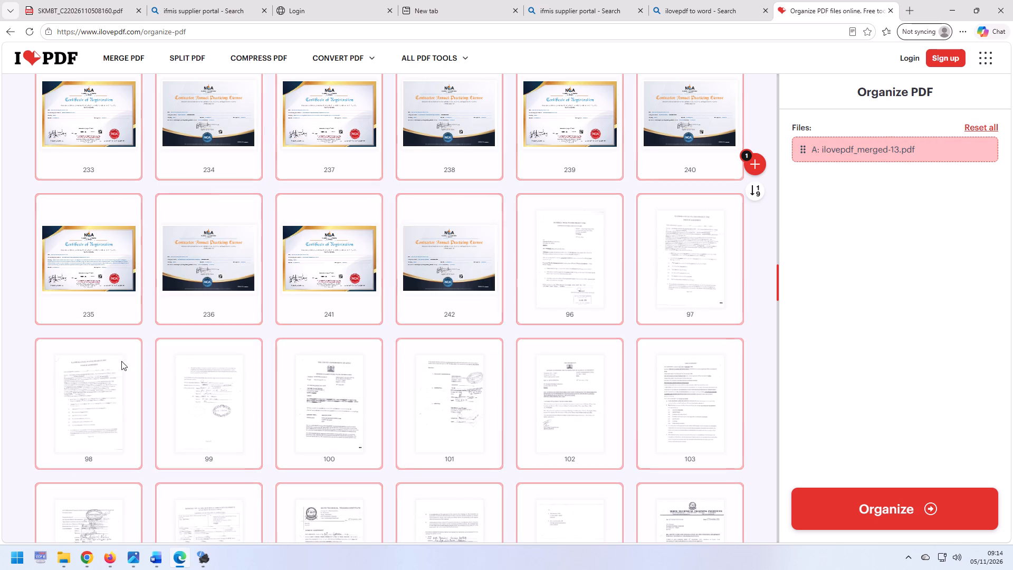
scroll(121, 361, up, 6)
drag(94, 493, 94, 493)
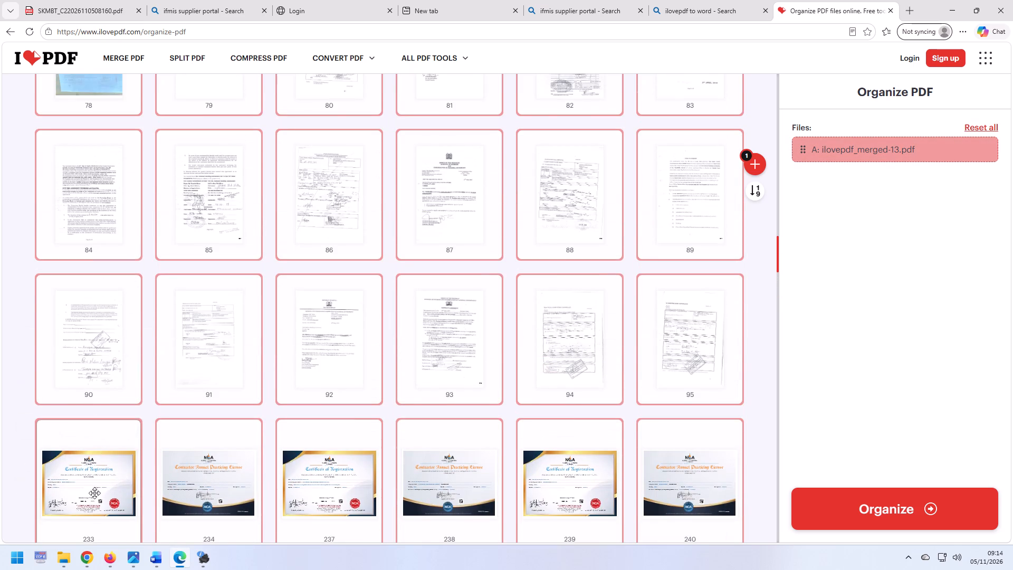
drag(94, 493, 93, 201)
drag(222, 512, 219, 490)
drag(219, 490, 227, 252)
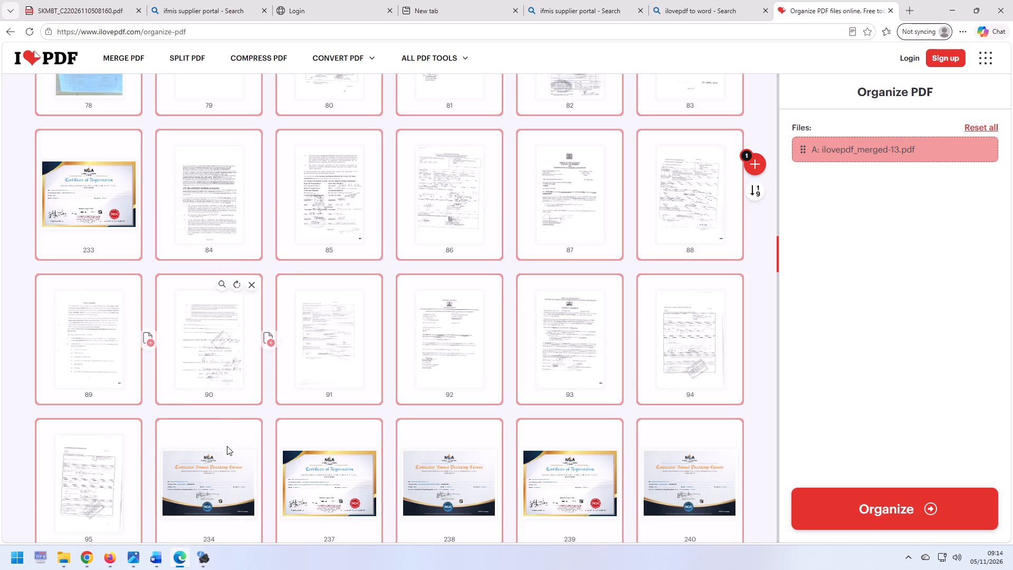
drag(209, 473, 215, 189)
drag(320, 484, 322, 230)
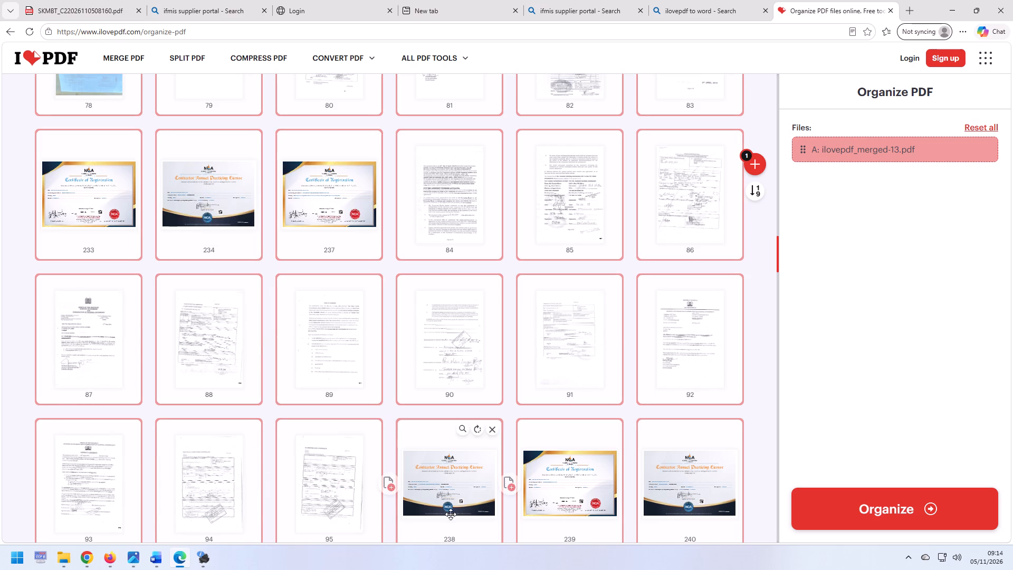
Move pages 238, 239 and 240 forward to follow page 237 in that order, ahead of page 84.
drag(451, 511, 447, 276)
drag(447, 322, 447, 244)
drag(447, 235, 447, 211)
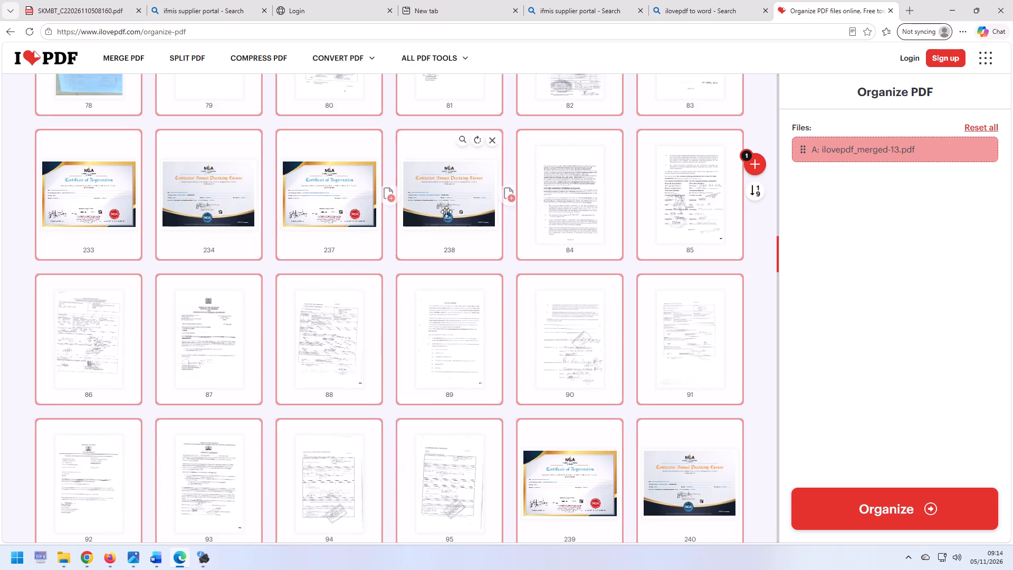
drag(562, 472, 562, 248)
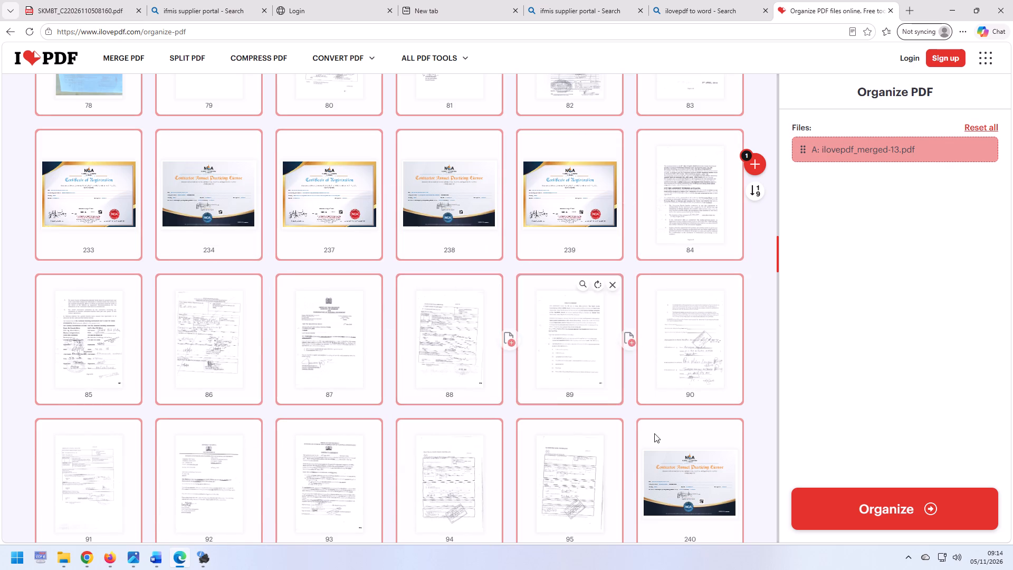
drag(679, 458, 689, 215)
Move pages 235, 236, 241 and 242 two rows forward to follow page 240 in that order, ahead of page 84.
scroll(194, 446, down, 4)
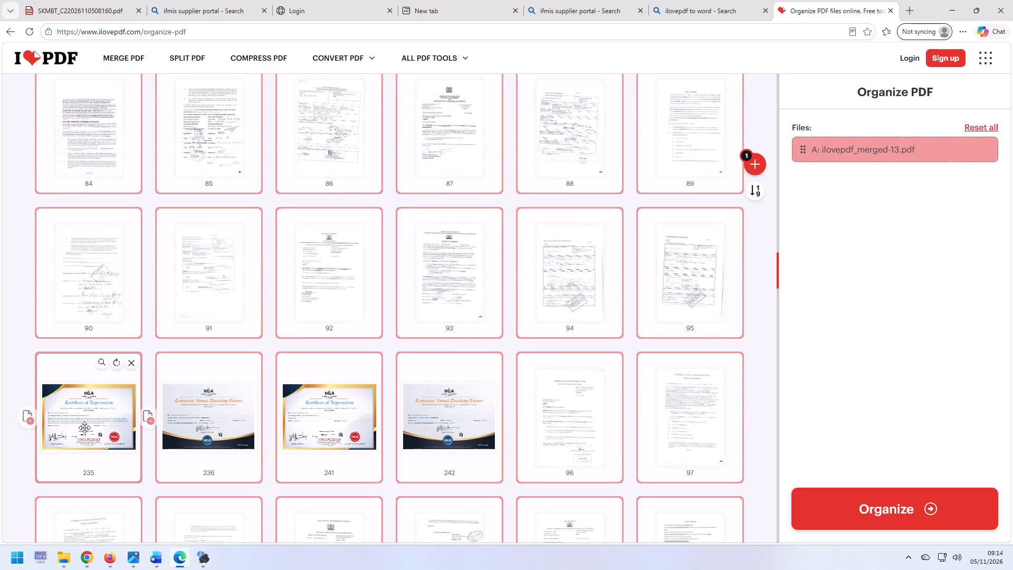
double_click(85, 412)
drag(88, 425, 102, 146)
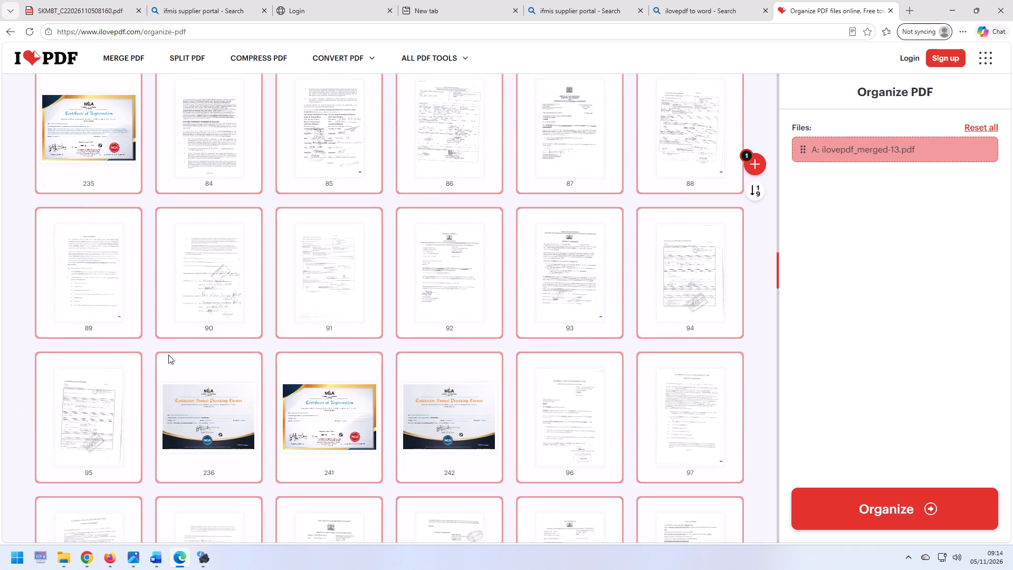
drag(186, 420, 192, 150)
drag(311, 421, 328, 155)
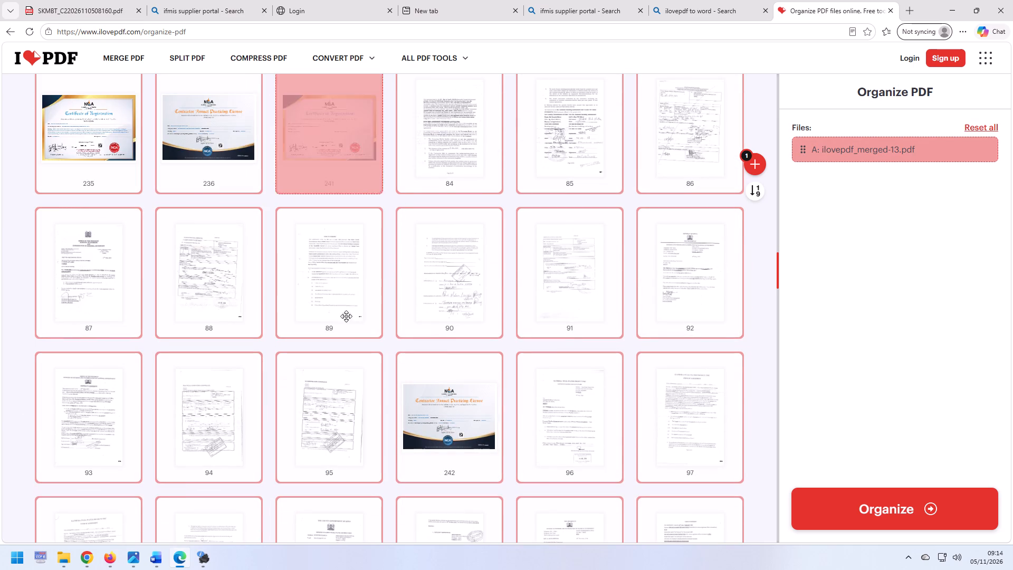
drag(447, 402, 449, 183)
Move pages 233, 234, 237, 238, 239 and 240 three rows forward, in that order, to directly before page 66.
scroll(395, 271, up, 5)
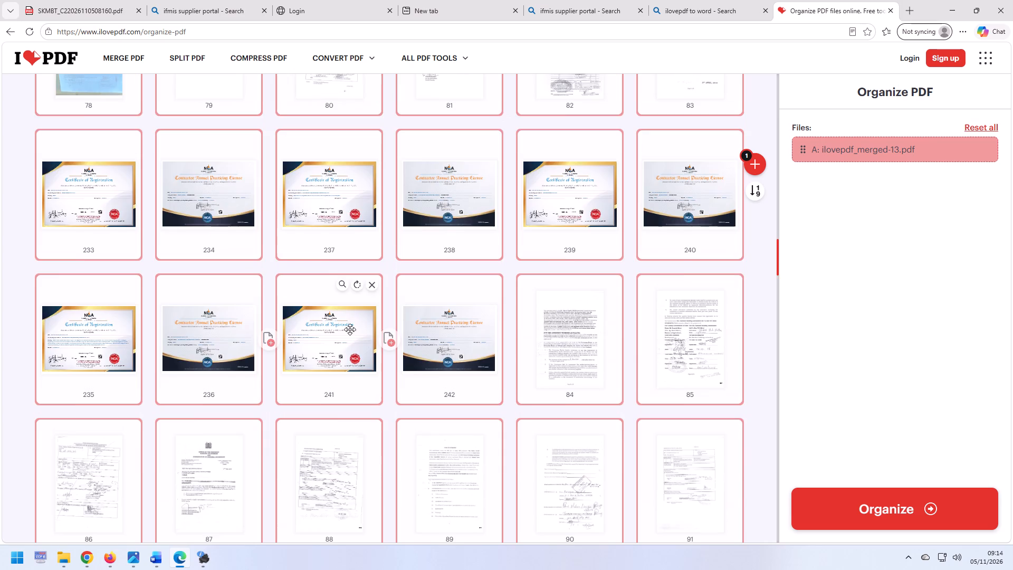
scroll(241, 425, up, 2)
scroll(71, 375, up, 4)
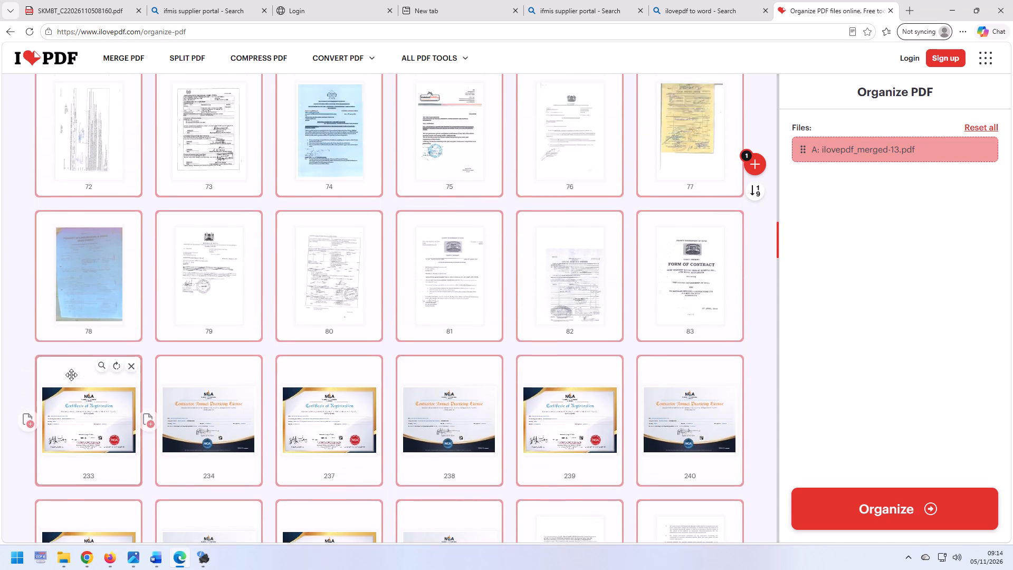
drag(83, 538, 86, 155)
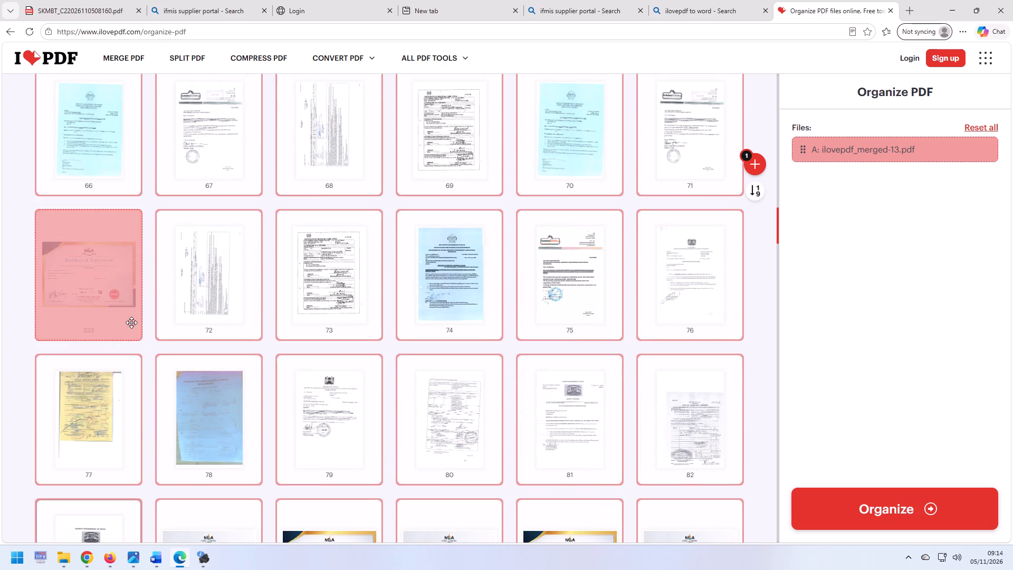
click(207, 542)
drag(203, 531, 217, 129)
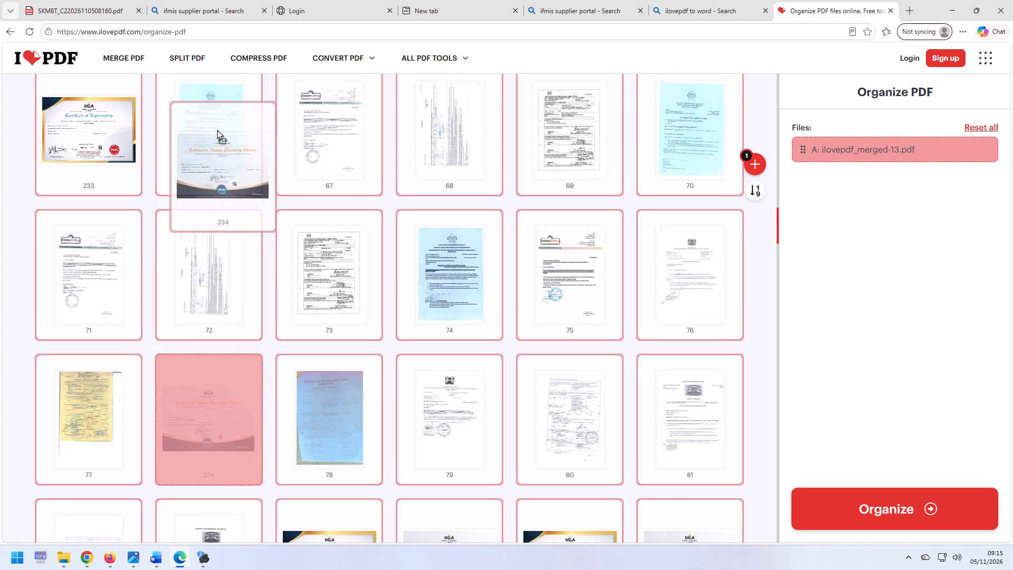
drag(217, 129, 217, 126)
drag(300, 518, 332, 194)
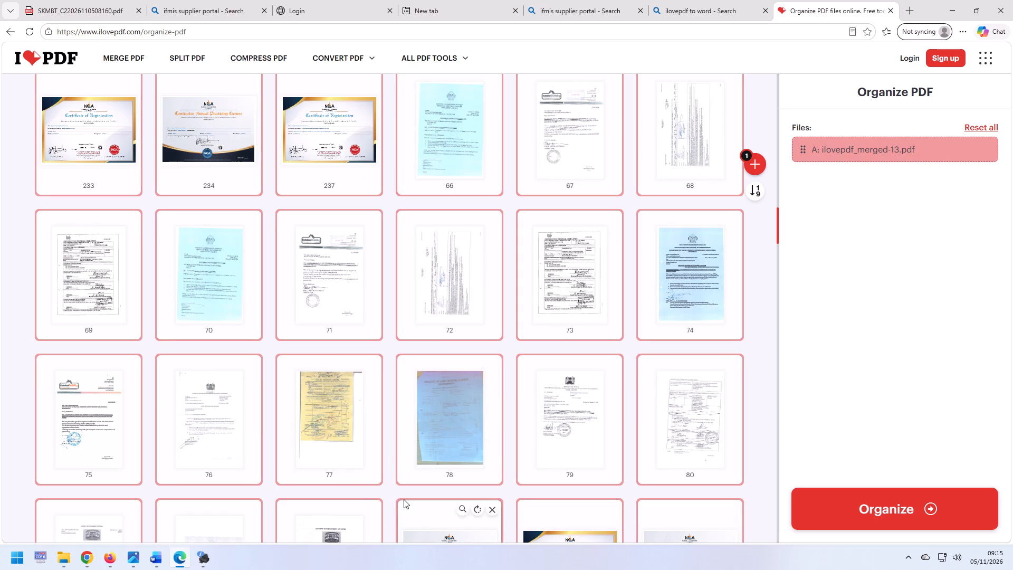
drag(426, 530, 466, 106)
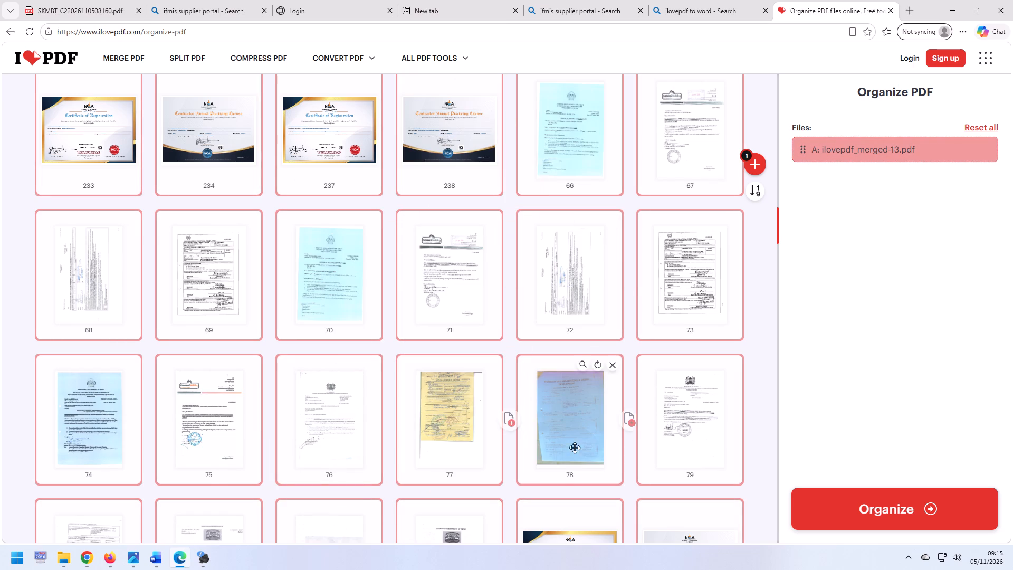
drag(564, 525, 572, 121)
drag(705, 538, 698, 306)
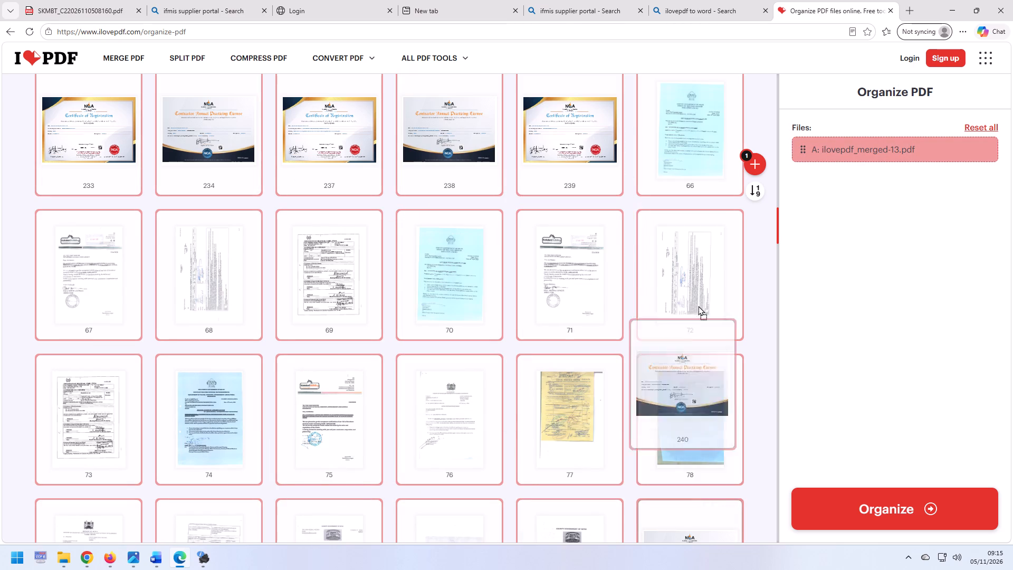
drag(698, 306, 702, 126)
Move pages 235, 236, 241 and 242 two rows forward, in that order, to directly before page 72.
scroll(335, 401, down, 4)
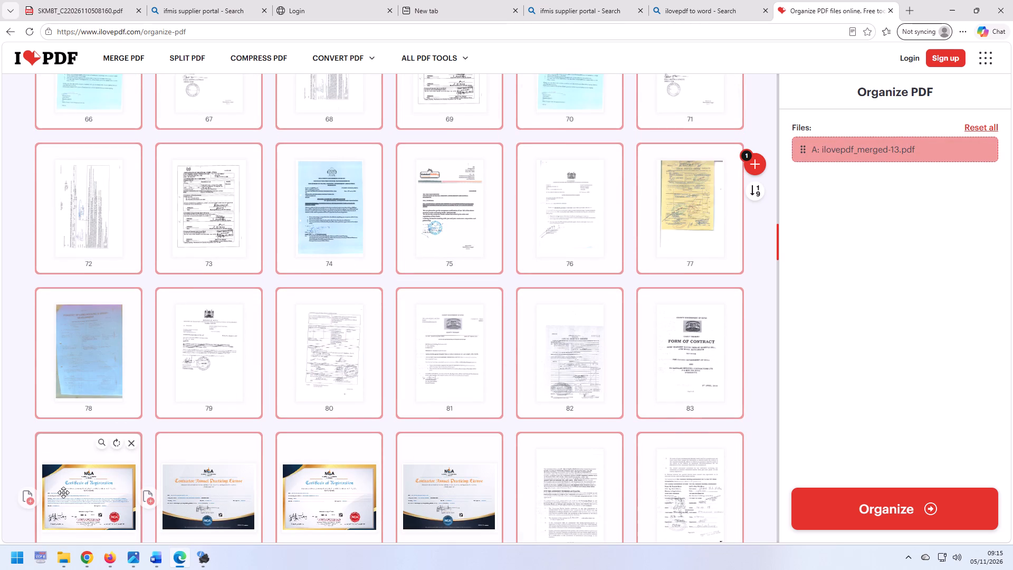
drag(66, 495, 90, 188)
drag(216, 479, 208, 223)
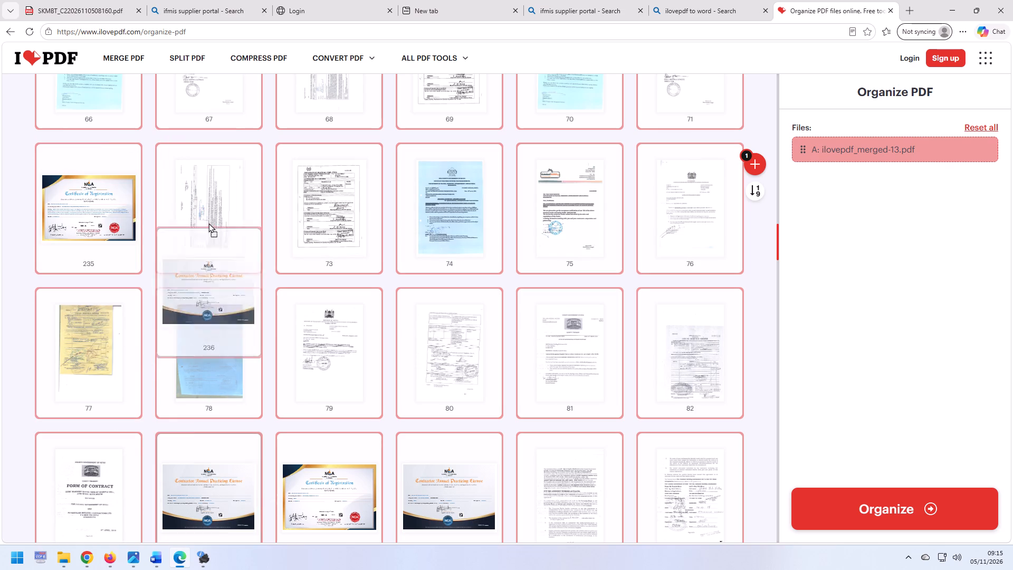
drag(208, 223, 205, 177)
drag(324, 507, 348, 218)
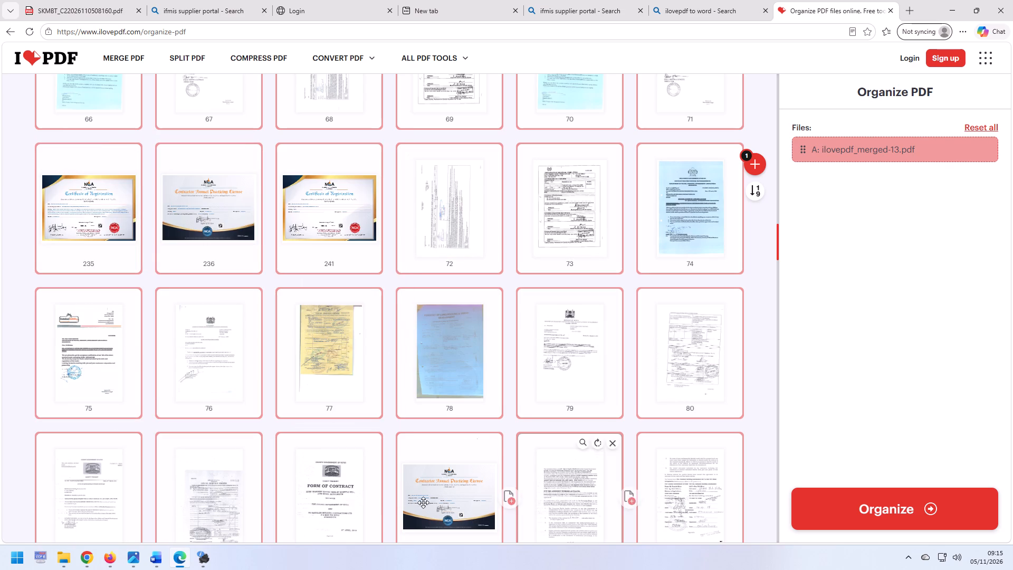
drag(444, 491, 438, 226)
Move pages 235, 236, 241 and 242 one row forward to follow page 240 in that order, ahead of page 66.
scroll(438, 226, up, 4)
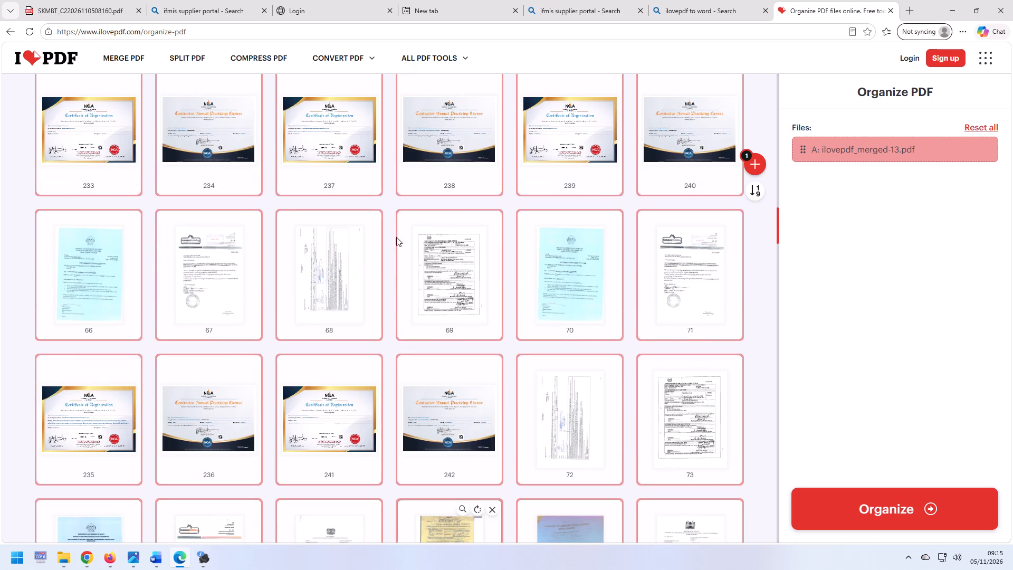
drag(65, 403, 71, 298)
drag(202, 406, 205, 317)
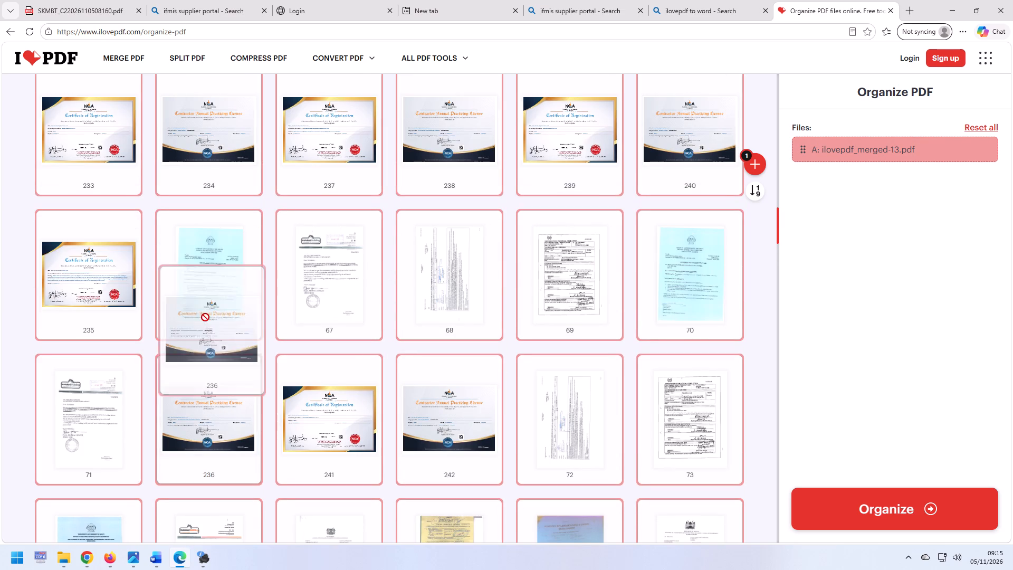
drag(205, 317, 201, 244)
click(201, 242)
drag(336, 432, 322, 288)
drag(425, 402, 424, 308)
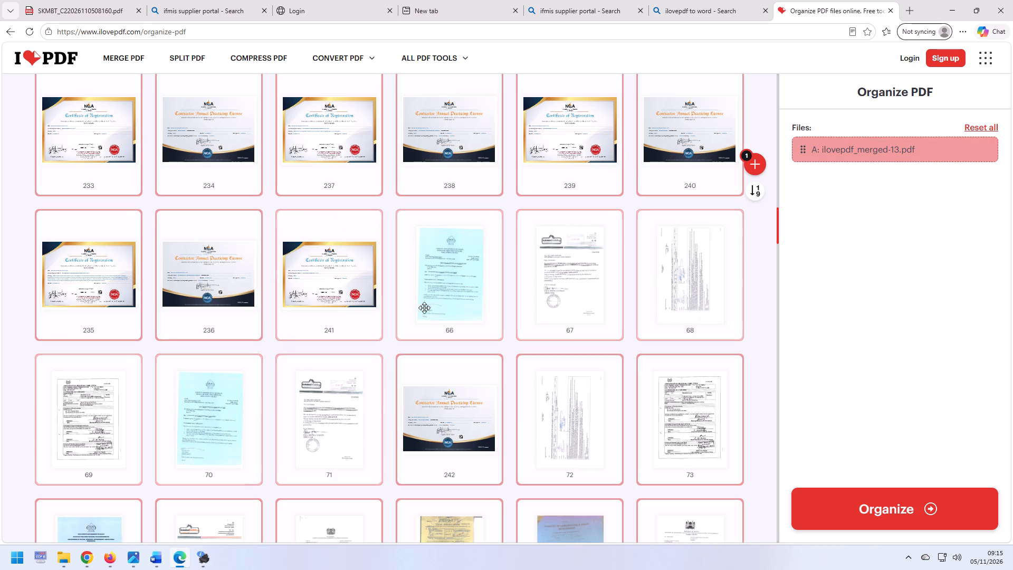
drag(424, 308, 424, 280)
Move pages 233, 234, 237, 238, 239 and 240 two rows forward, in that order, to directly before page 54.
scroll(410, 307, up, 4)
scroll(273, 345, up, 2)
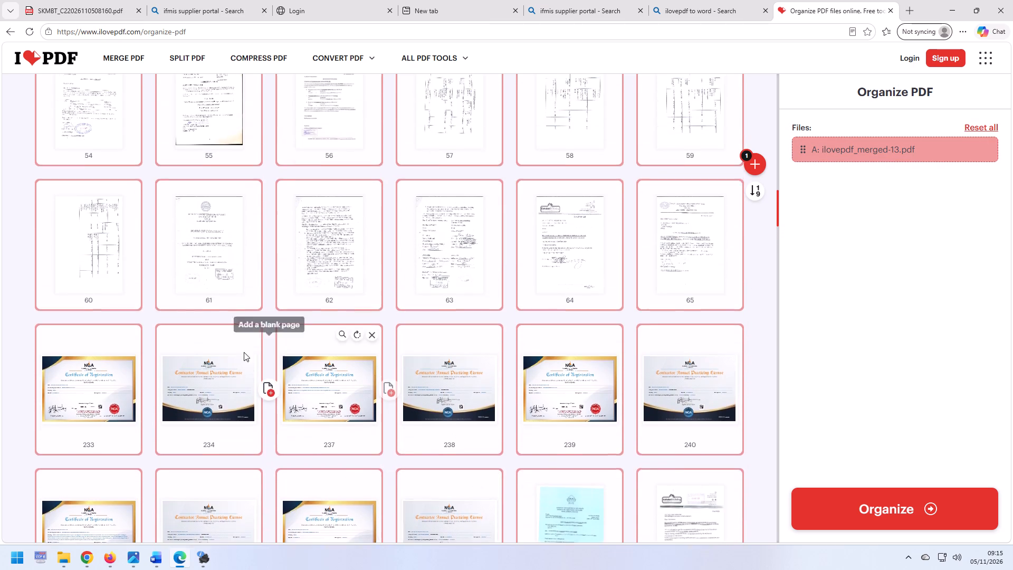
scroll(244, 352, up, 1)
drag(75, 499, 82, 229)
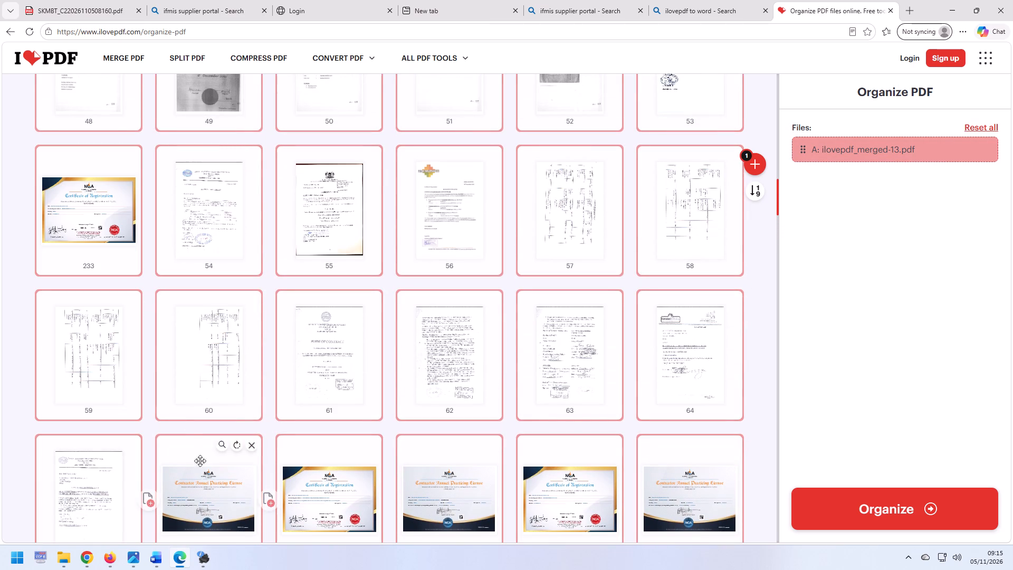
drag(206, 491, 209, 225)
drag(331, 489, 329, 385)
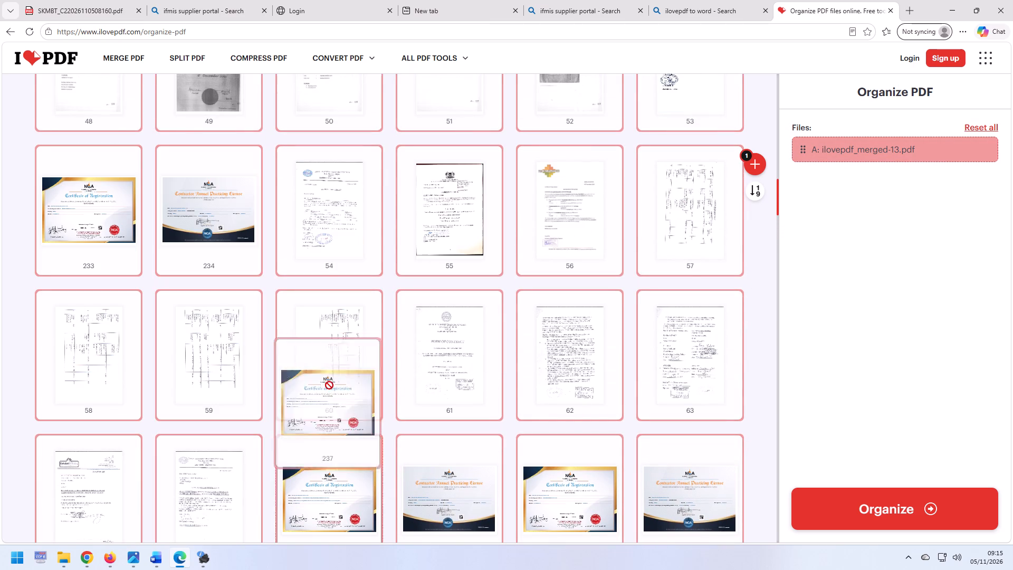
drag(329, 385, 326, 217)
drag(465, 482, 444, 232)
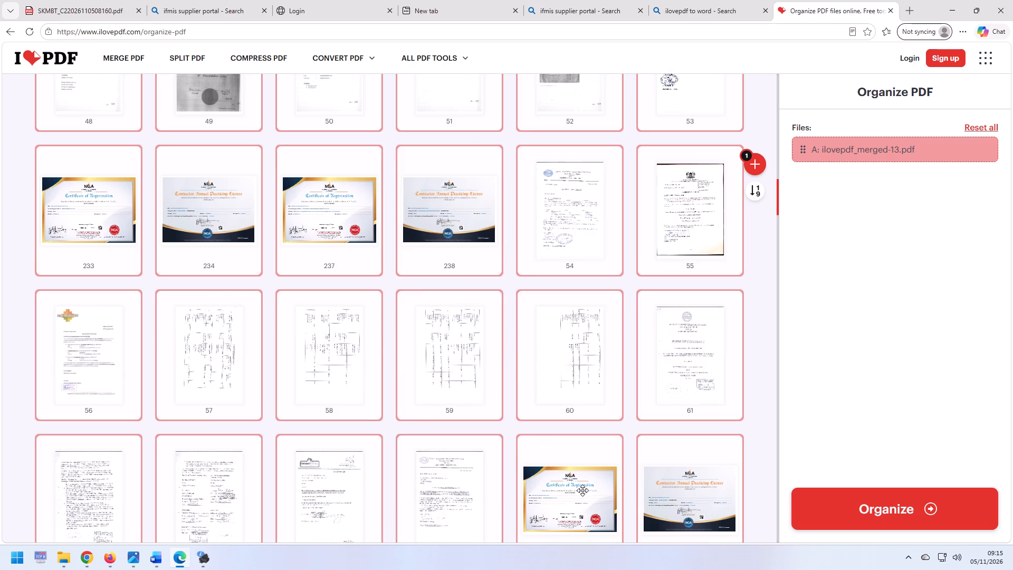
drag(582, 490, 589, 179)
drag(682, 469, 682, 209)
Move pages 235, 236, 241 and 242 two rows forward to follow page 240 in that order, ahead of page 54.
scroll(170, 370, down, 2)
drag(91, 517, 91, 313)
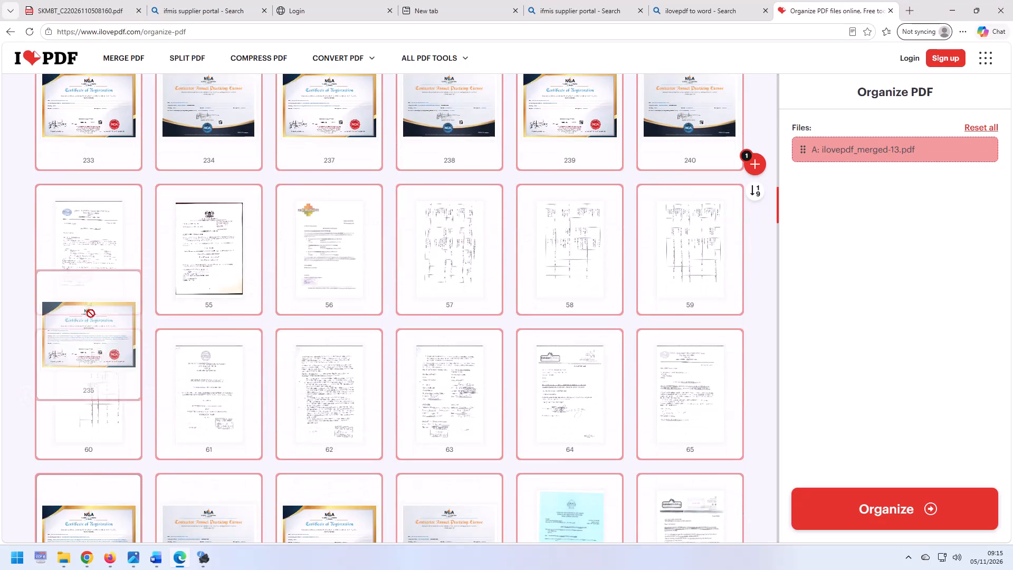
drag(91, 313, 91, 247)
drag(209, 533, 211, 271)
drag(329, 536, 329, 279)
drag(431, 513, 422, 287)
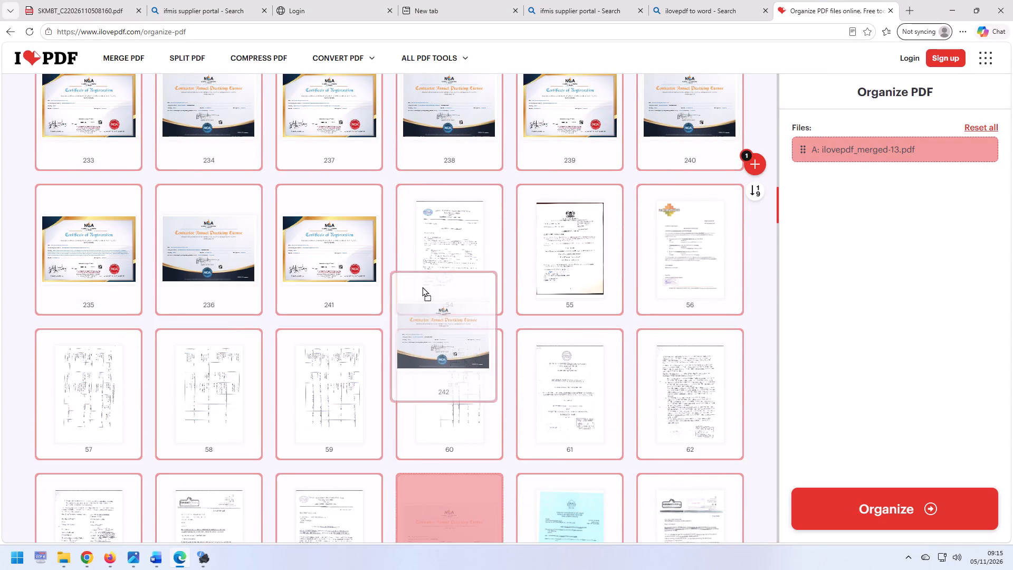
drag(422, 287, 422, 256)
Move pages 233, 234, 237, 238, 239 and 240 two rows forward, in that order, to directly before page 42.
scroll(0, 487, up, 5)
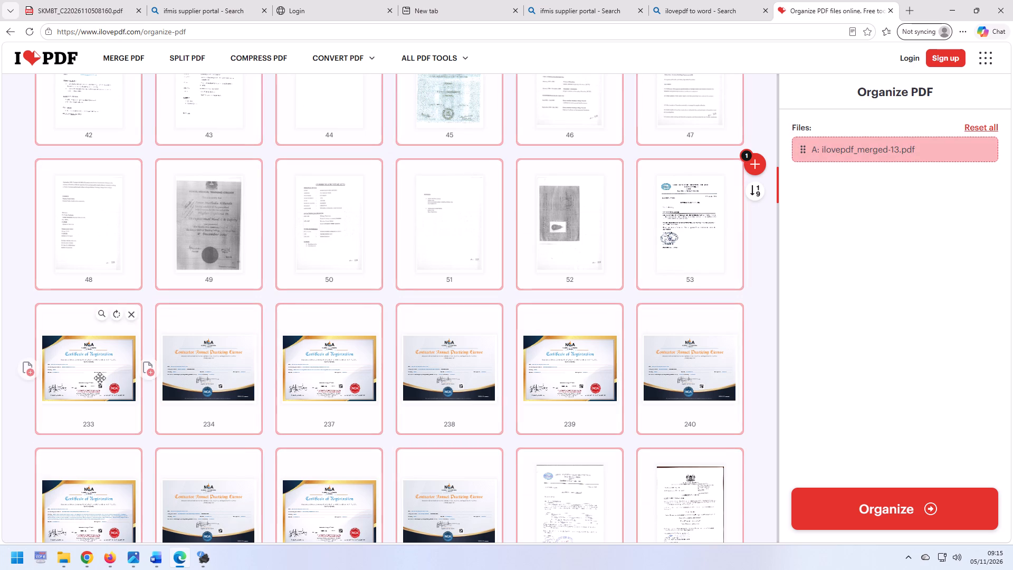
drag(98, 378, 88, 156)
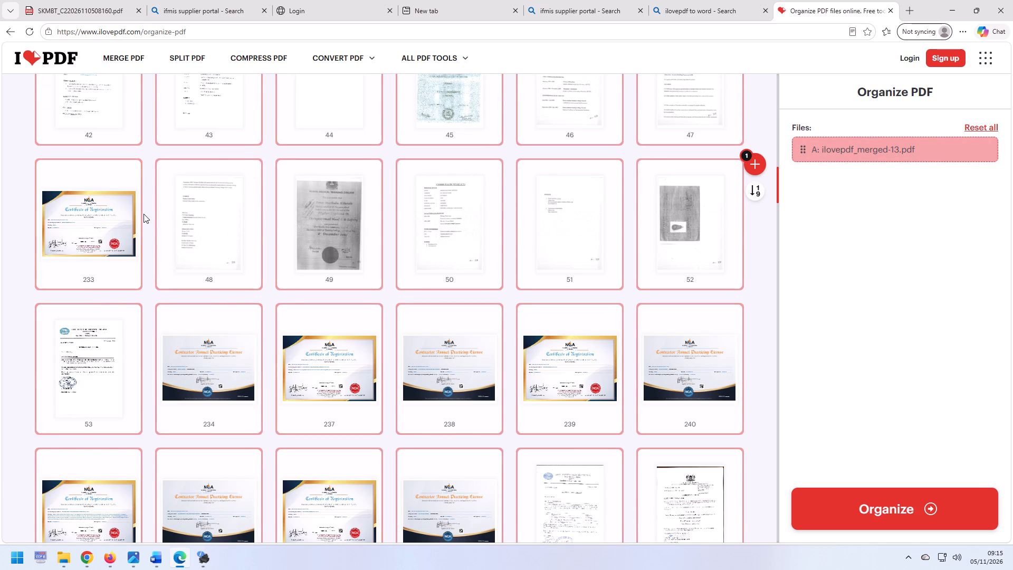
scroll(144, 214, up, 2)
drag(100, 334, 78, 164)
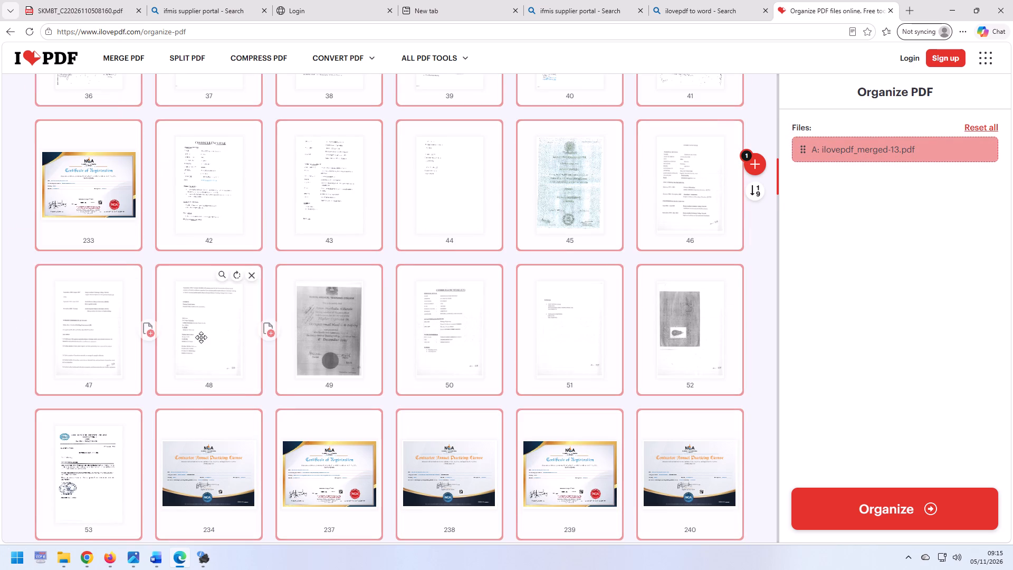
drag(204, 470, 197, 189)
drag(321, 448, 312, 386)
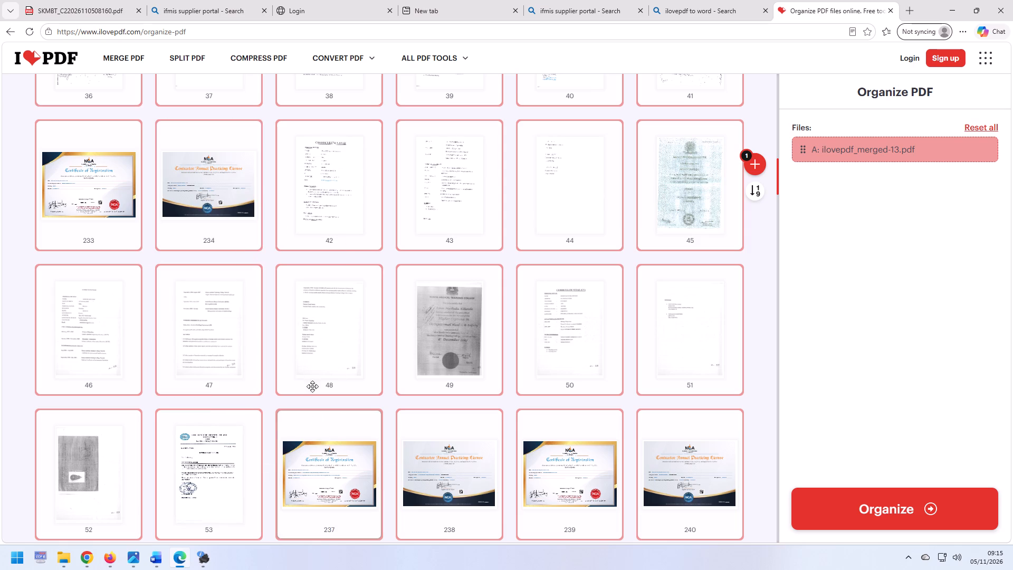
drag(312, 386, 282, 184)
drag(473, 471, 496, 177)
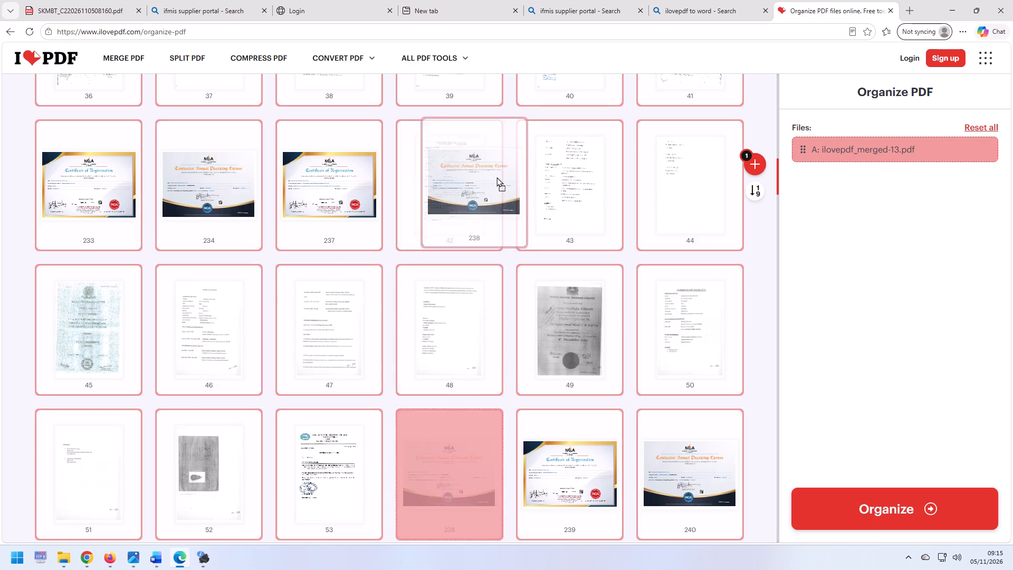
drag(496, 177, 494, 153)
drag(563, 468, 565, 215)
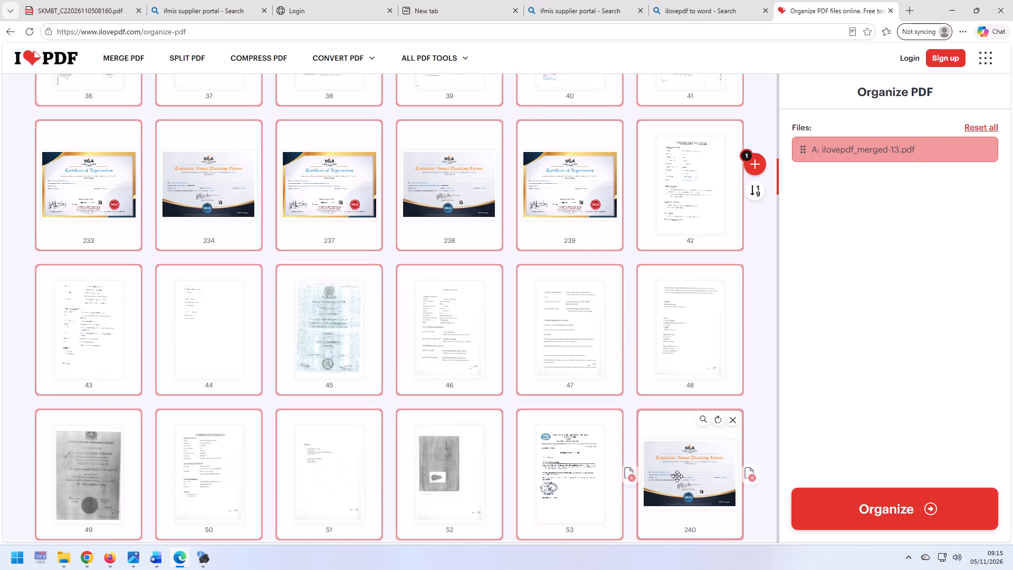
drag(677, 476, 687, 198)
Move pages 235, 236, 241 and 242 two rows forward to follow page 240 in that order, ahead of page 42.
scroll(166, 388, down, 3)
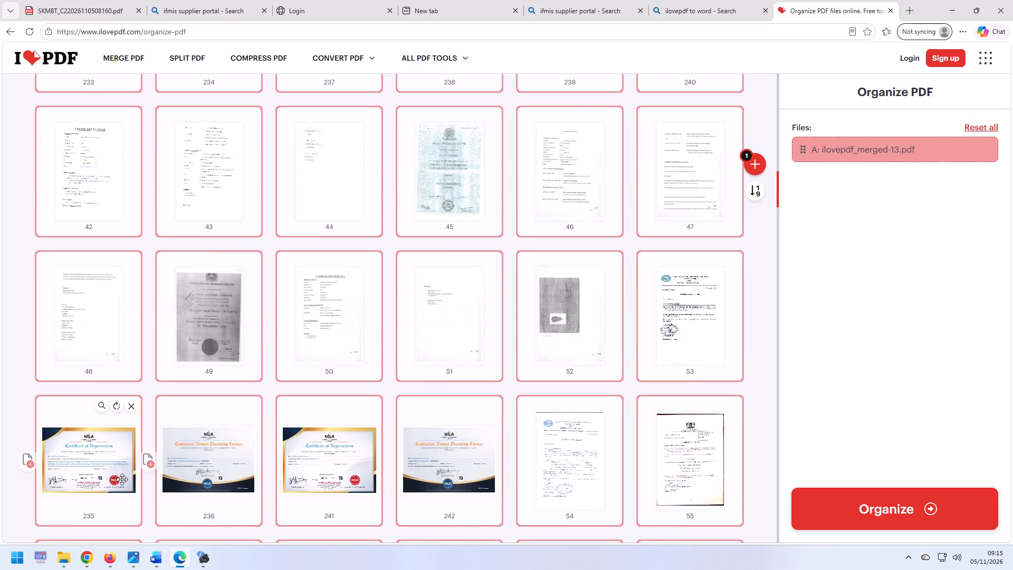
drag(102, 463, 75, 149)
drag(196, 451, 206, 184)
drag(326, 446, 333, 182)
click(333, 182)
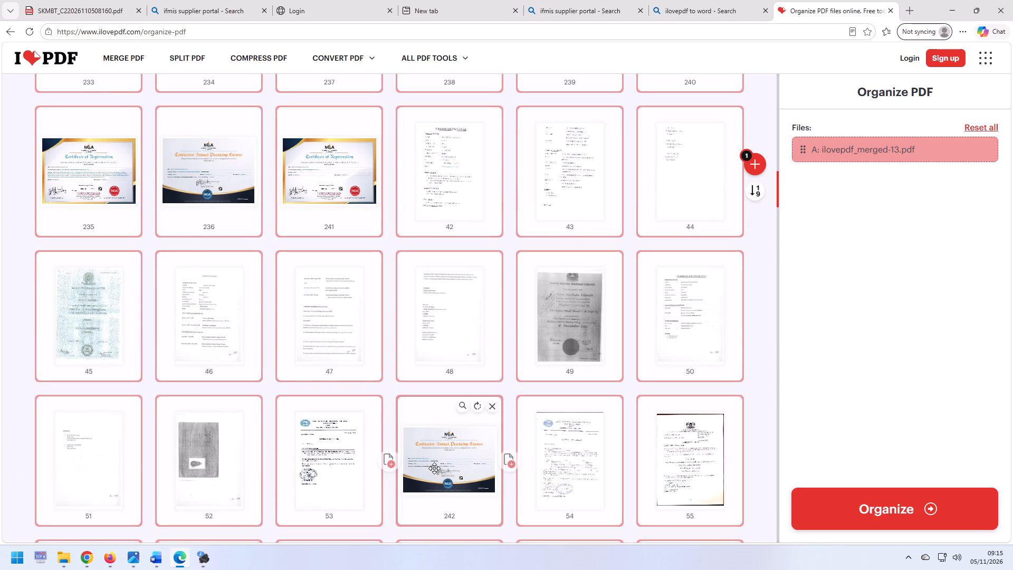
drag(438, 460, 442, 216)
Move pages 233, 234, 237, 238, 239 and 240 two rows forward, in that order, to directly before page 30.
scroll(381, 324, up, 5)
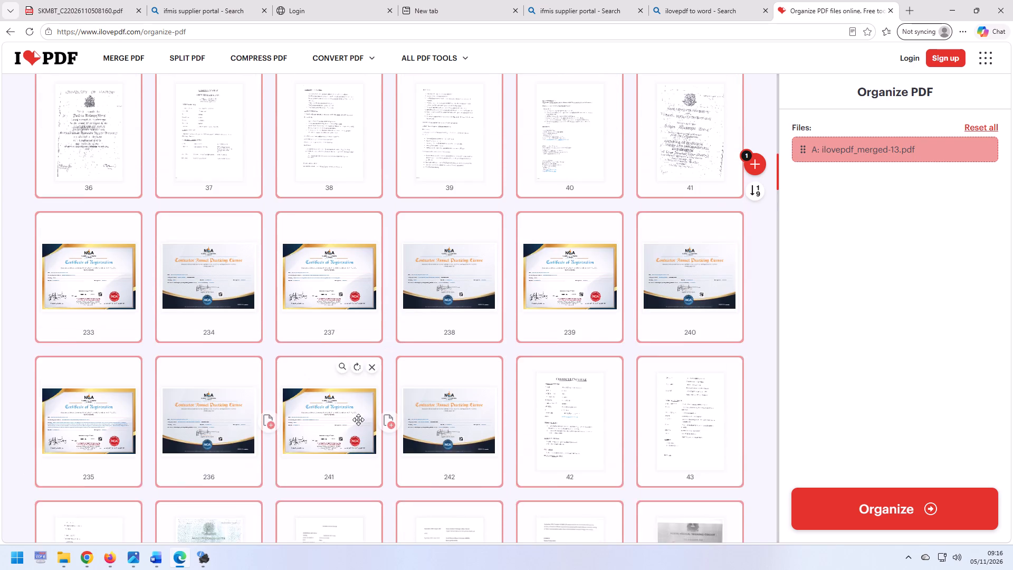
scroll(209, 464, up, 4)
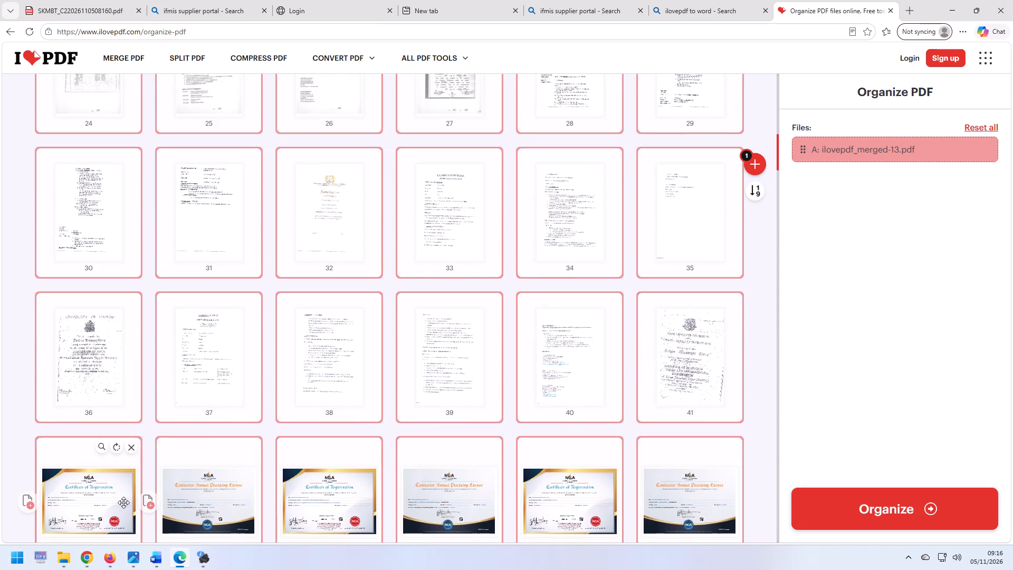
drag(88, 504, 105, 212)
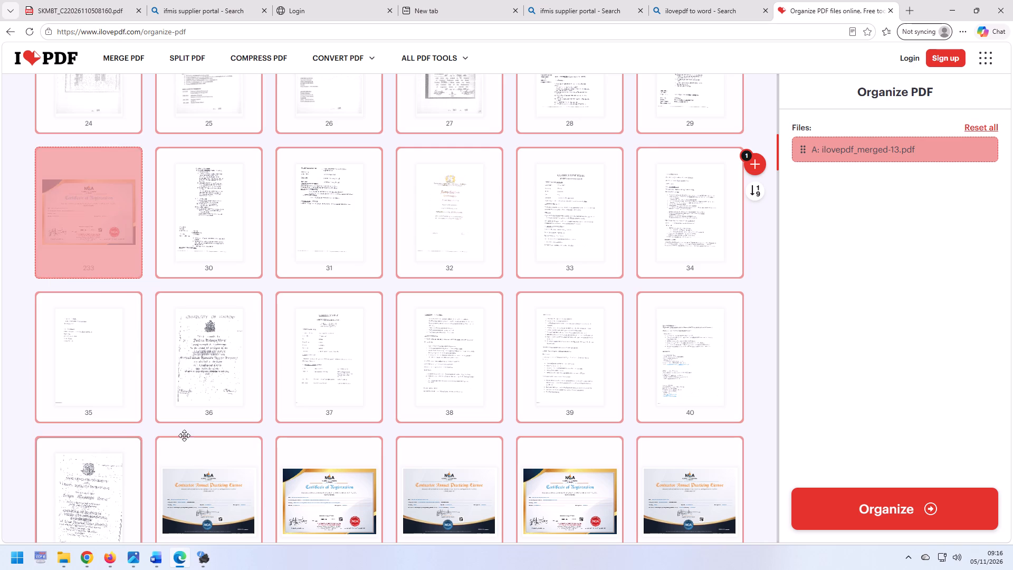
drag(222, 515, 223, 250)
drag(319, 475, 346, 186)
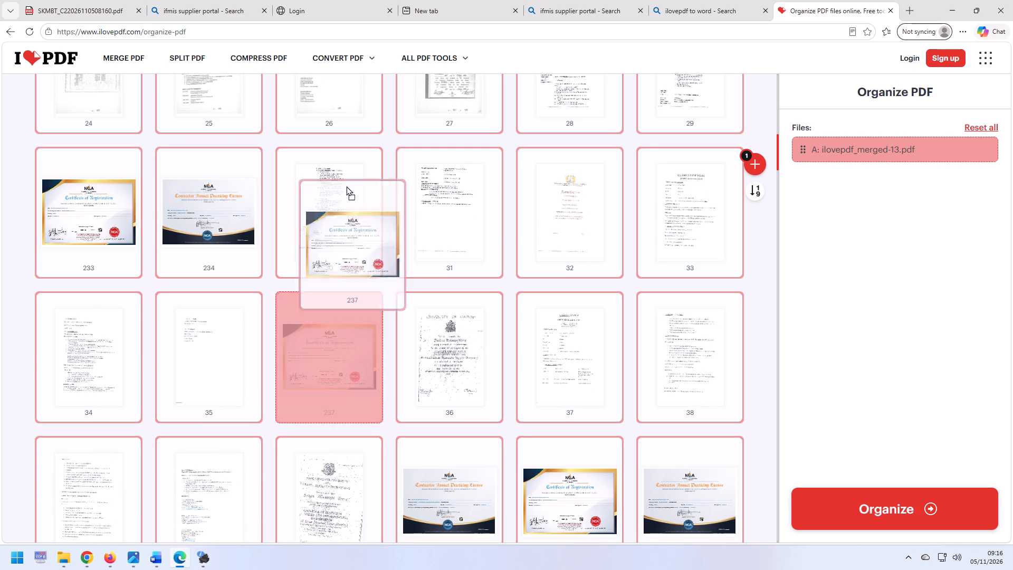
drag(346, 186, 348, 182)
click(348, 182)
drag(470, 509, 467, 219)
click(467, 219)
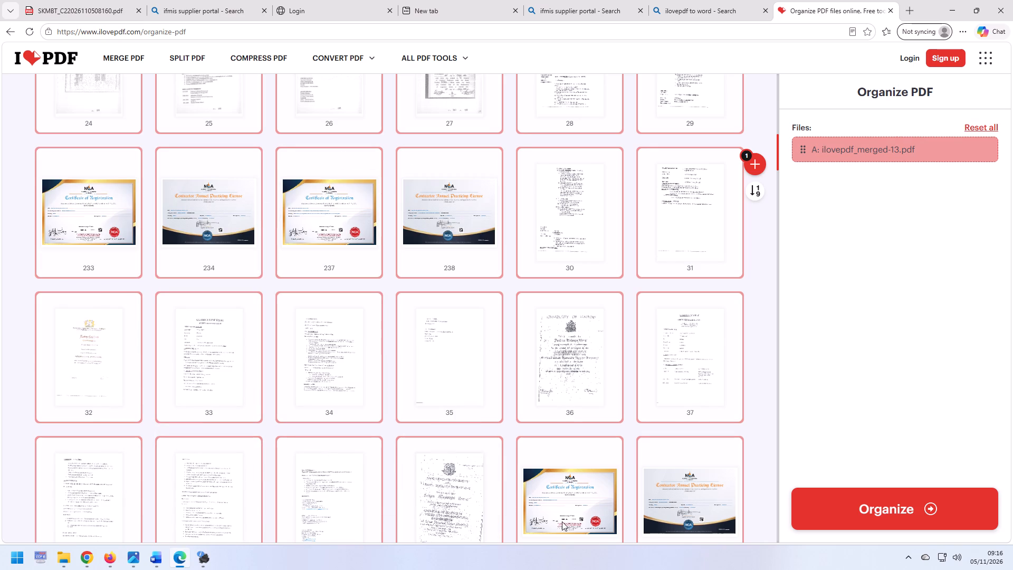
drag(568, 506, 578, 227)
drag(677, 489, 685, 232)
Move pages 235, 236, 241 and 242 two rows forward to follow page 240 in that order, ahead of page 30.
scroll(71, 514, down, 4)
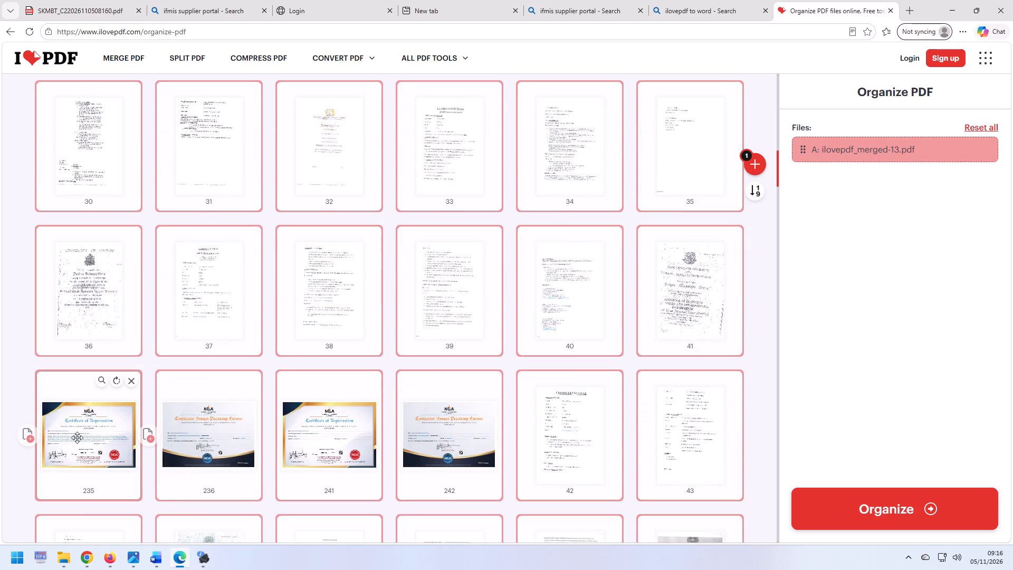
drag(77, 438, 77, 193)
drag(184, 435, 206, 192)
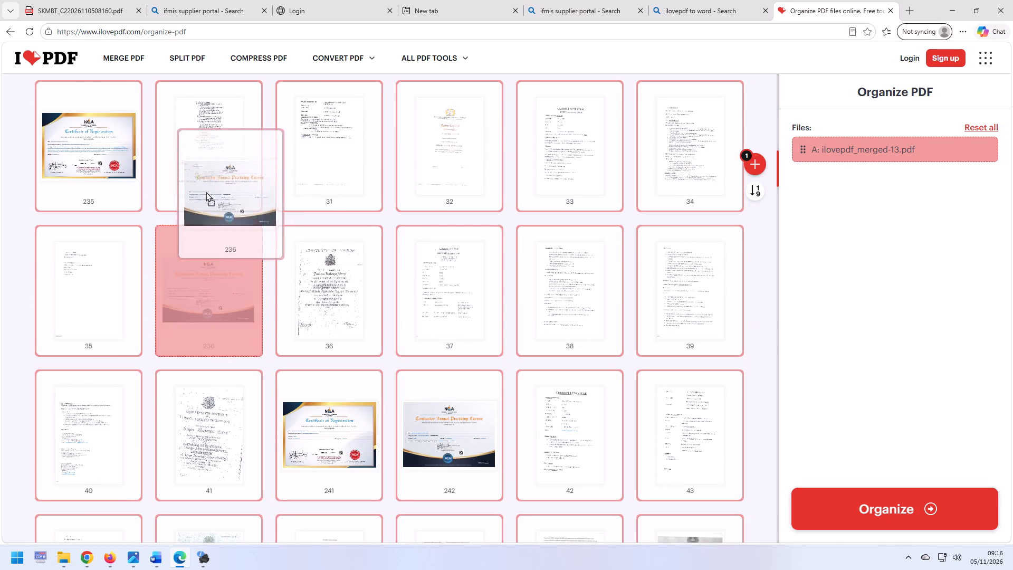
drag(206, 192, 205, 187)
drag(310, 409, 320, 139)
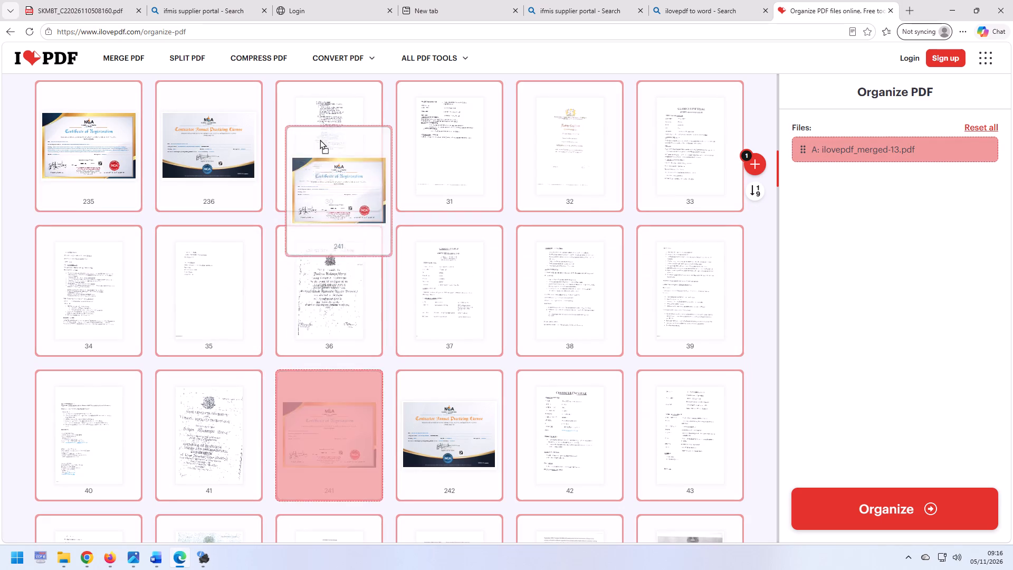
drag(320, 139, 320, 139)
drag(443, 420, 445, 155)
click(445, 155)
Move pages 233, 234, 237, 238, 239 and 240 two rows forward, in that order, to directly before page 18.
scroll(265, 335, up, 2)
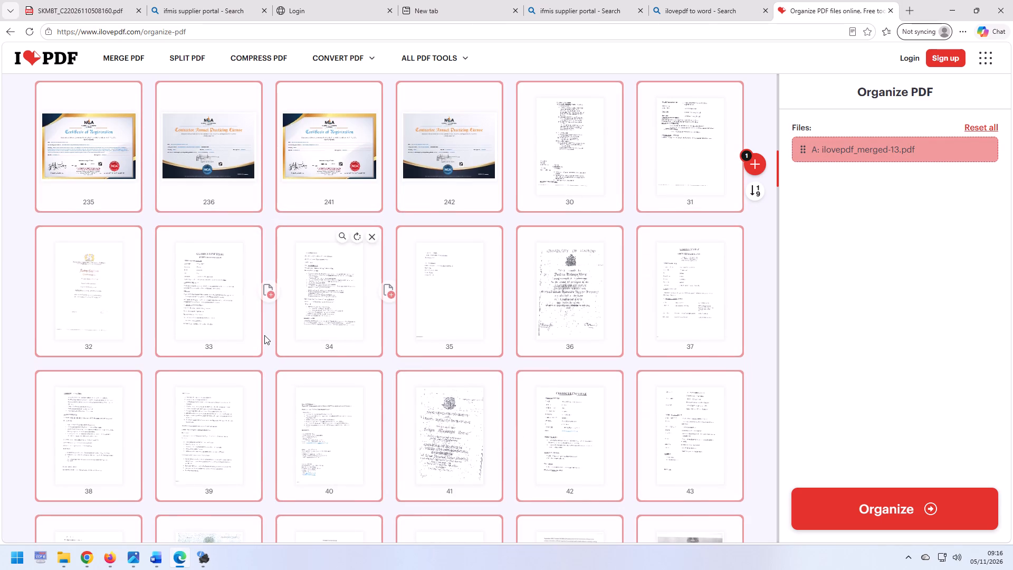
scroll(264, 335, up, 8)
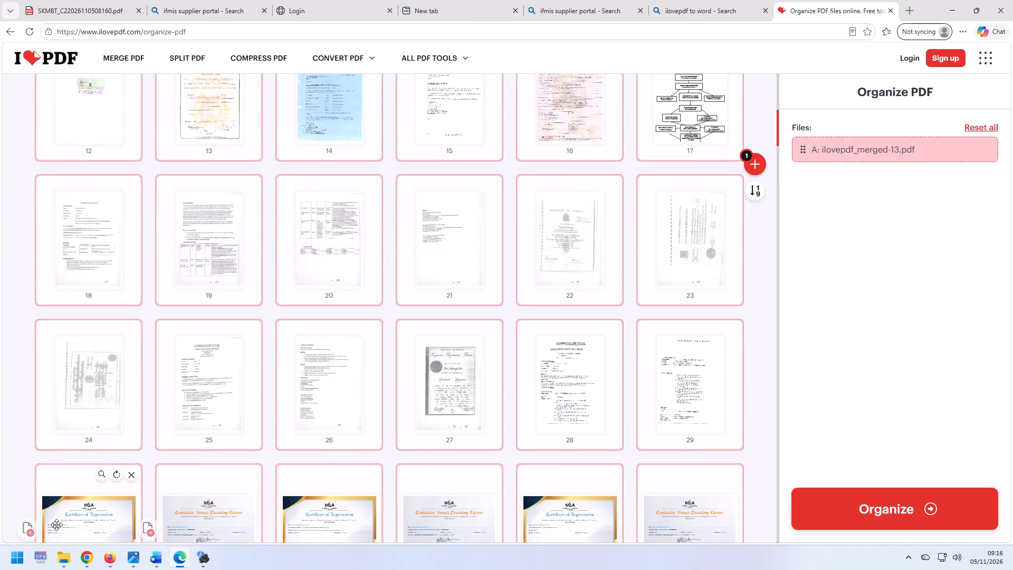
drag(88, 524, 87, 199)
drag(196, 506, 203, 241)
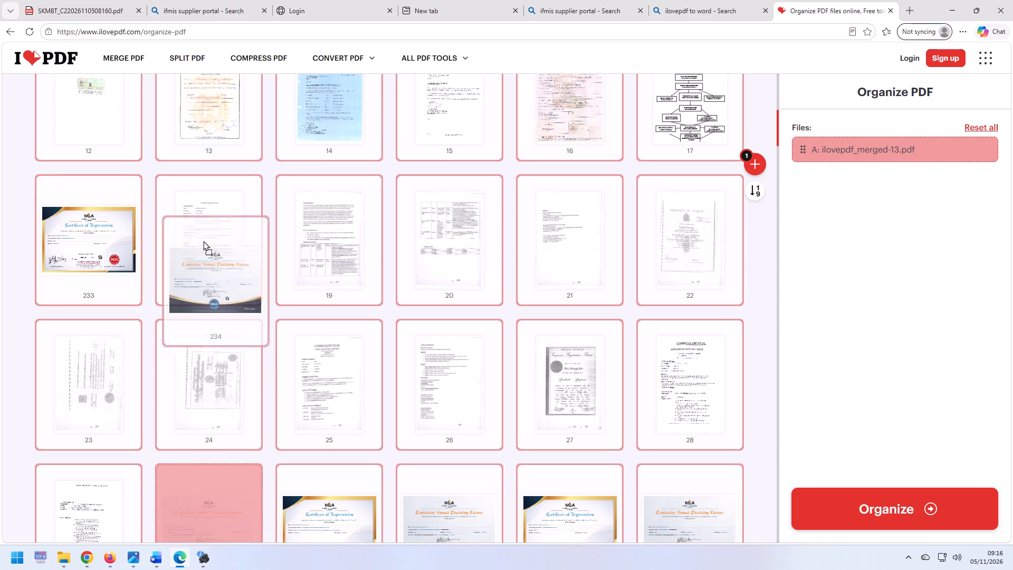
drag(203, 241, 203, 213)
drag(314, 514, 307, 264)
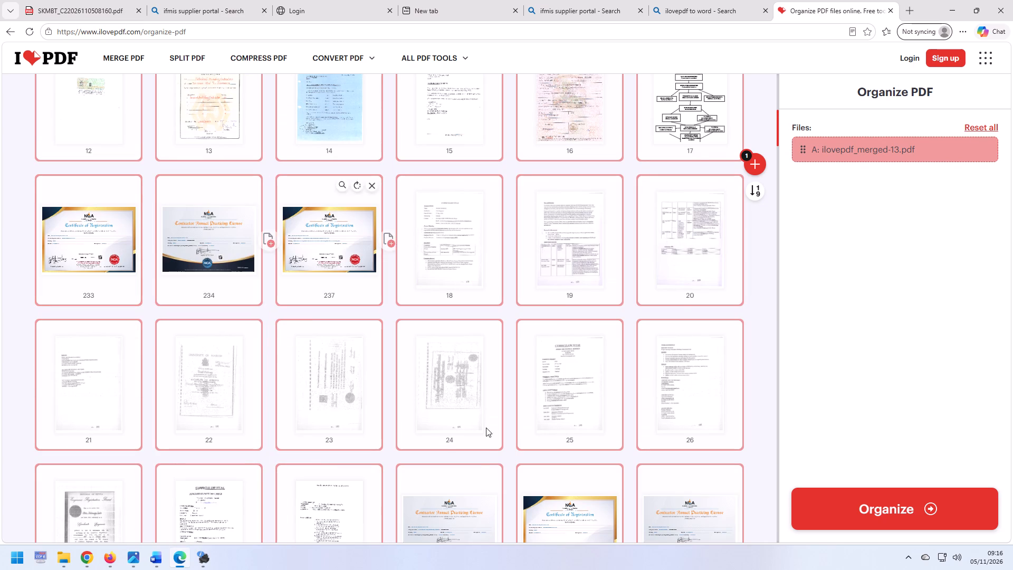
drag(443, 503, 435, 227)
drag(564, 531, 565, 364)
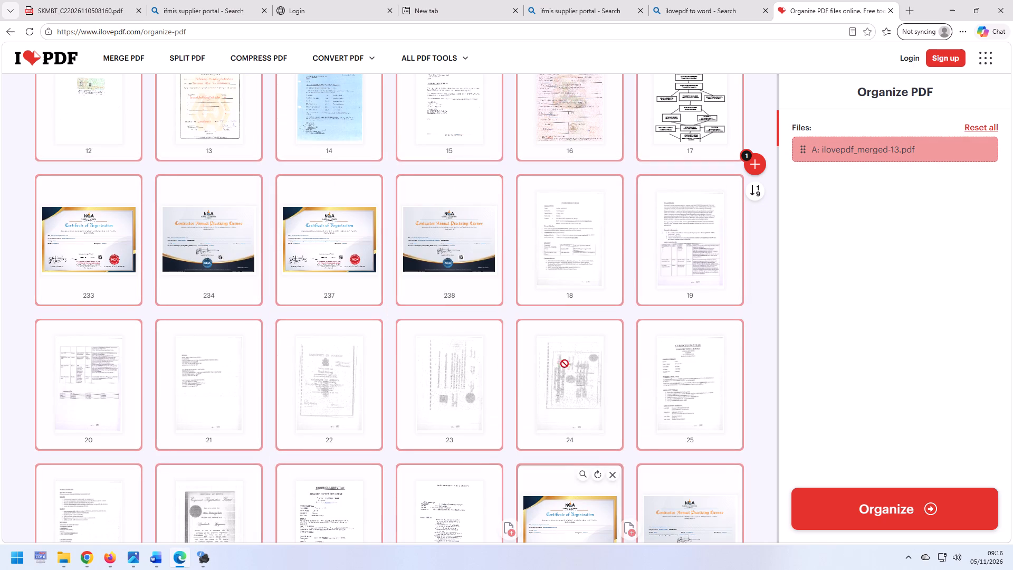
drag(565, 364, 565, 255)
drag(680, 524, 685, 254)
Move pages 235, 236, 241 and 242 two rows forward to follow page 240 in that order, ahead of page 18.
scroll(80, 433, down, 1)
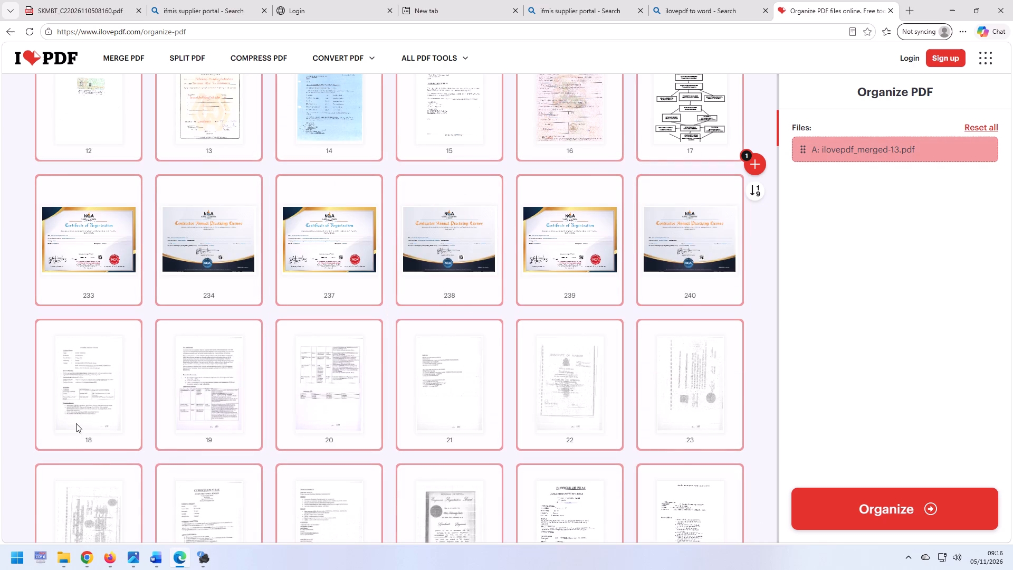
scroll(76, 423, down, 5)
scroll(76, 364, up, 3)
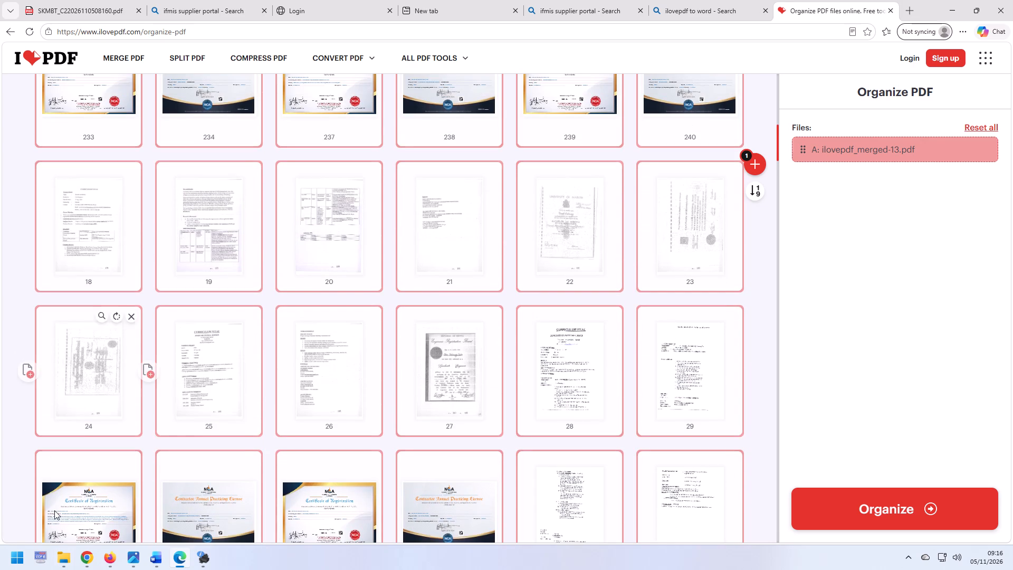
drag(83, 507, 95, 230)
drag(196, 515, 208, 277)
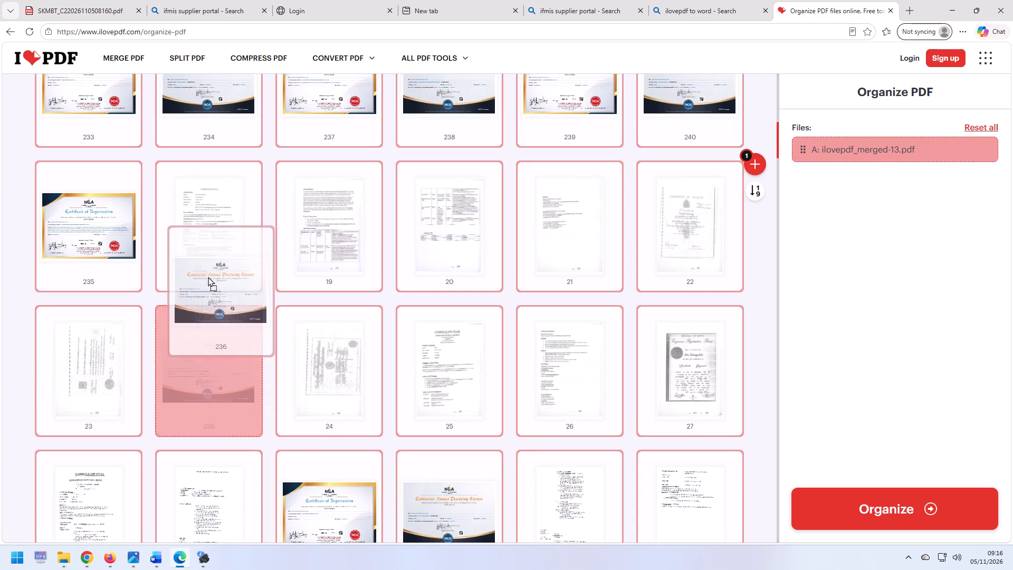
drag(208, 277, 207, 263)
drag(310, 526, 321, 244)
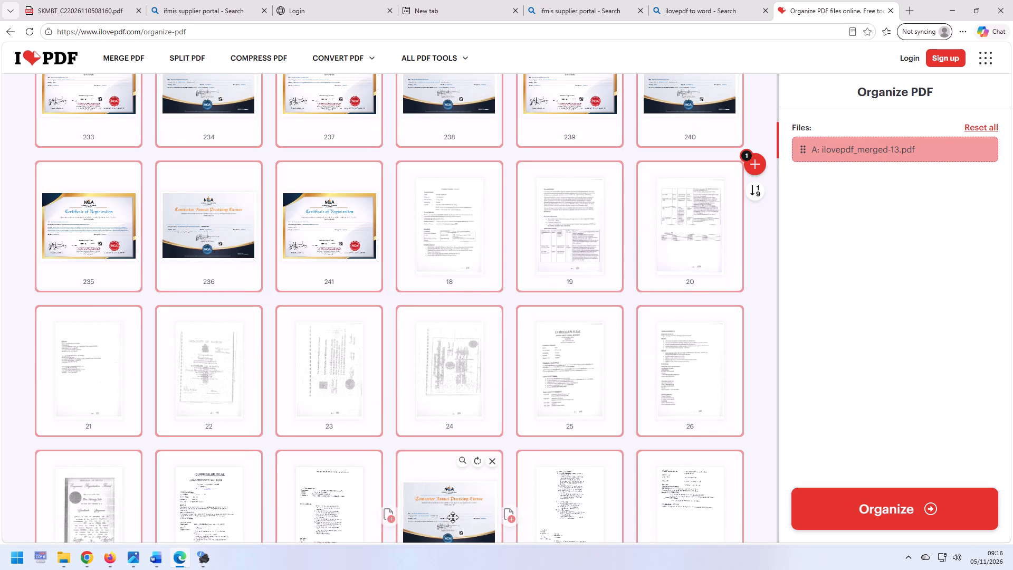
drag(453, 517, 439, 249)
Move pages 233, 234, 237, 238, 239 and 240 two rows forward, in that order, to directly before page 6.
scroll(0, 569, up, 5)
scroll(0, 46, up, 3)
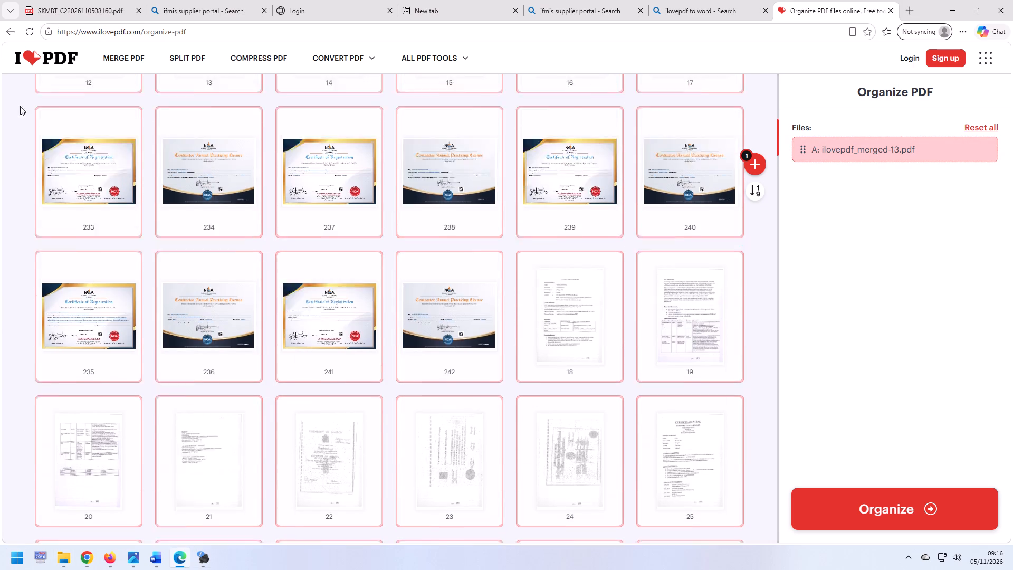
scroll(805, 566, up, 6)
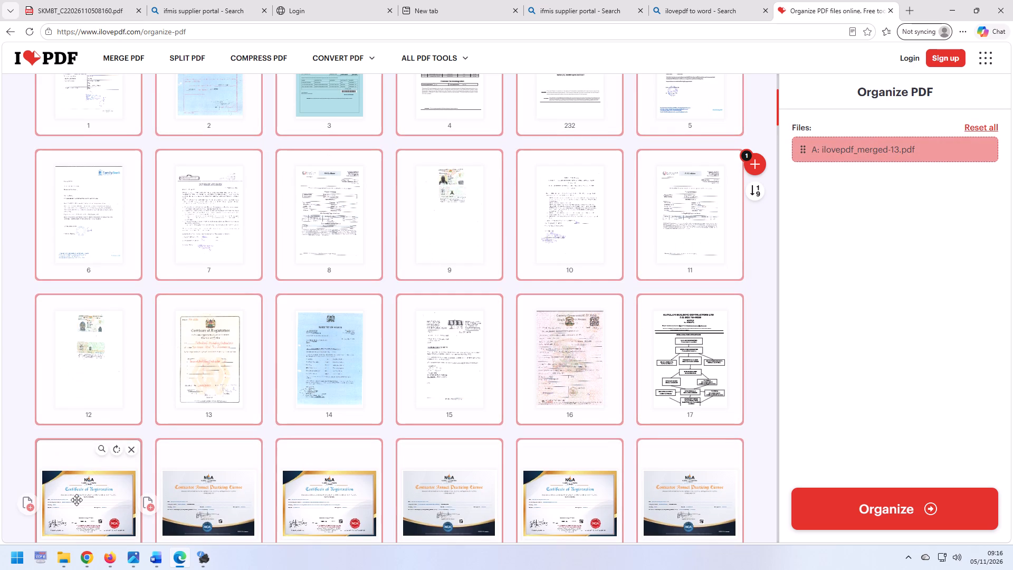
drag(78, 509, 92, 163)
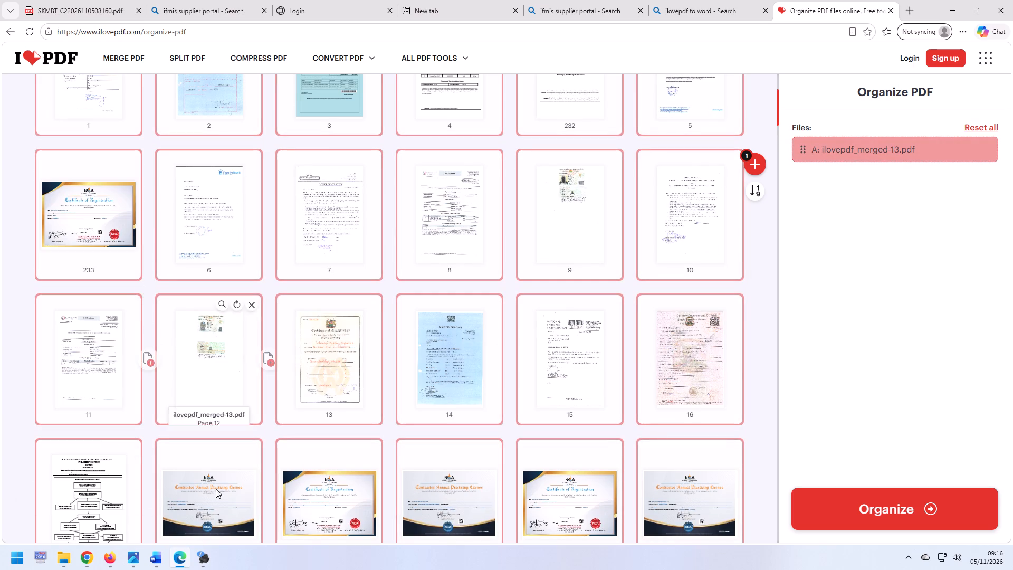
drag(216, 489, 216, 167)
drag(355, 497, 339, 236)
drag(455, 489, 469, 168)
drag(563, 487, 559, 240)
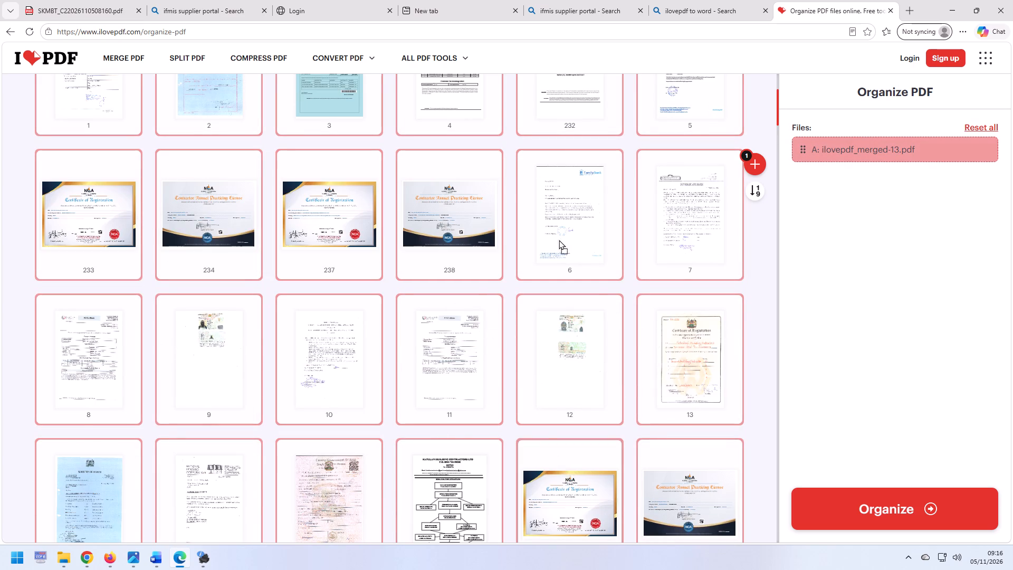
drag(559, 240, 556, 226)
drag(673, 495, 681, 210)
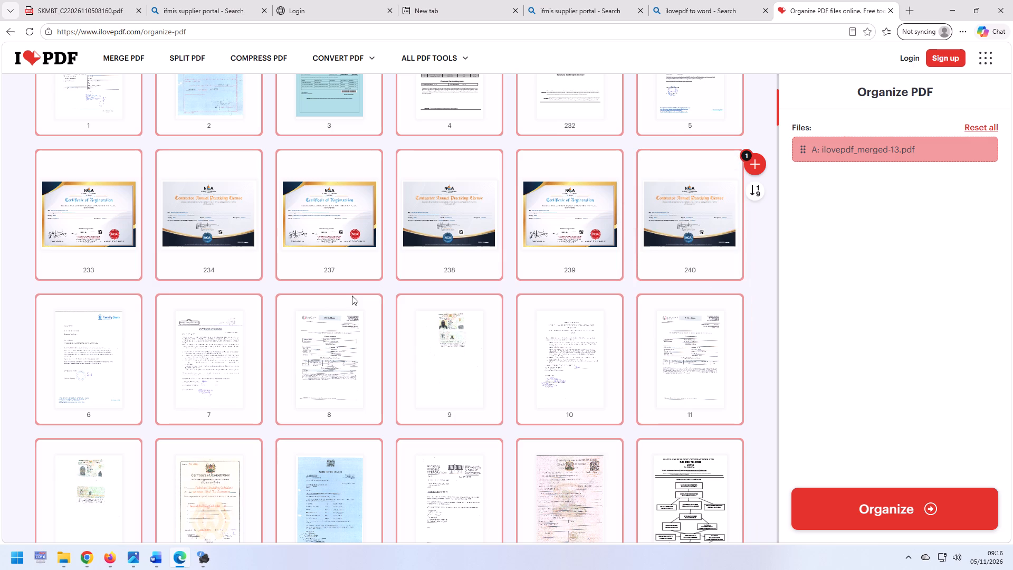
Move pages 235, 236, 241 and 242 two rows forward to follow page 240 in that order, ahead of page 6.
scroll(111, 484, down, 3)
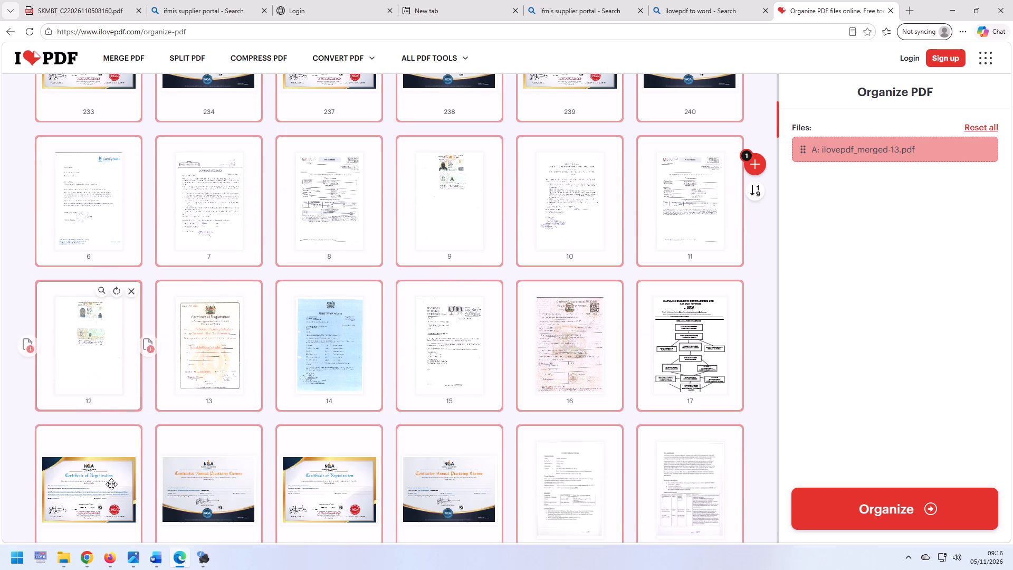
drag(101, 480, 100, 186)
drag(203, 471, 165, 260)
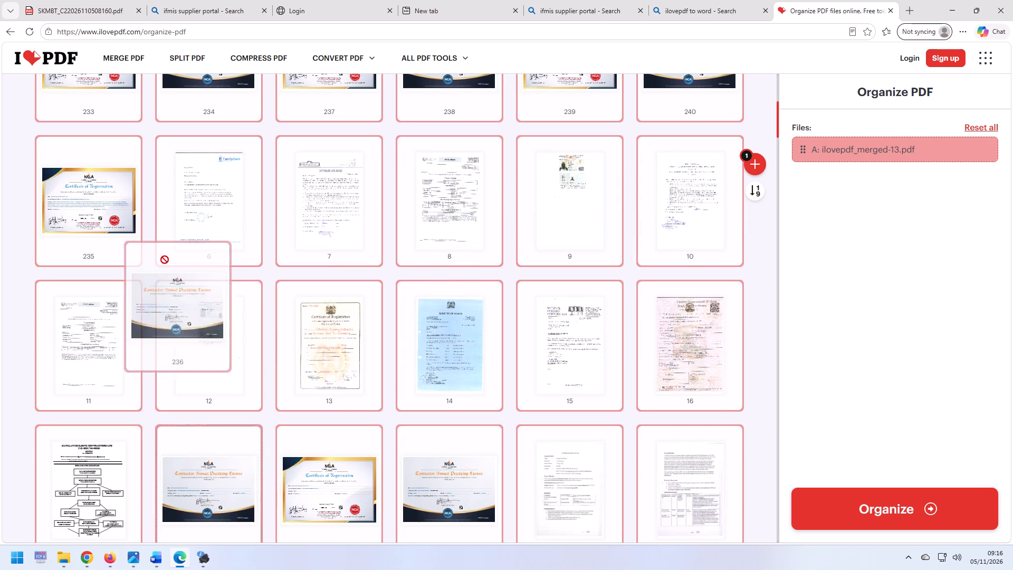
drag(165, 260, 165, 212)
drag(328, 466, 328, 200)
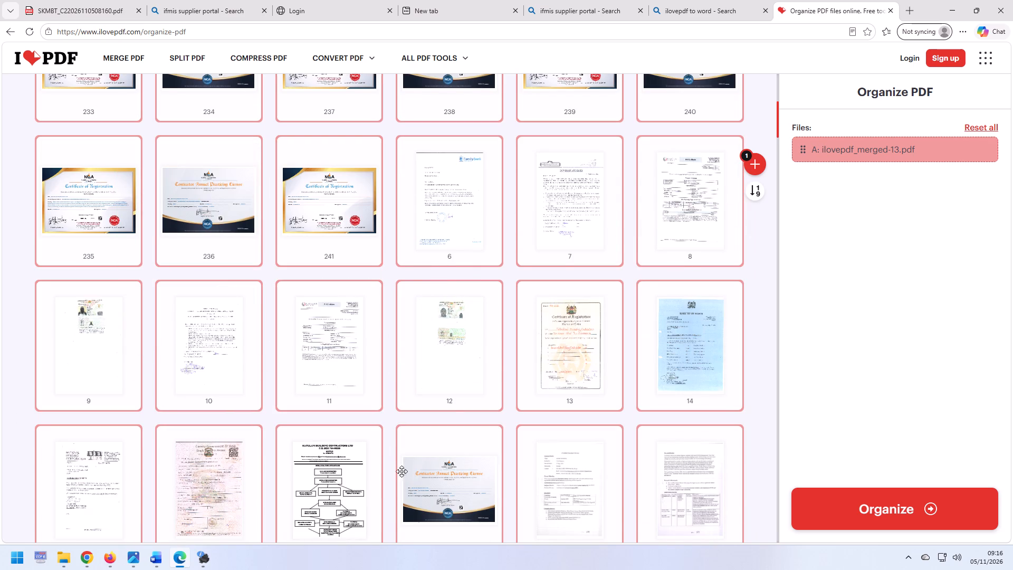
drag(443, 473, 451, 229)
Review the page order at the start of the document, from page 1 through the certificates to about page 25.
scroll(429, 240, up, 4)
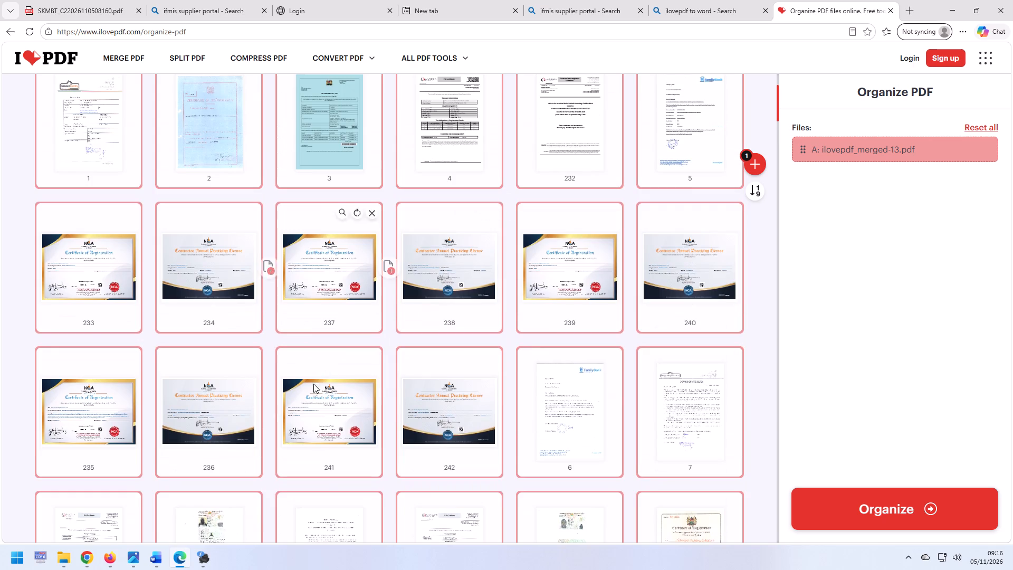
scroll(301, 408, up, 2)
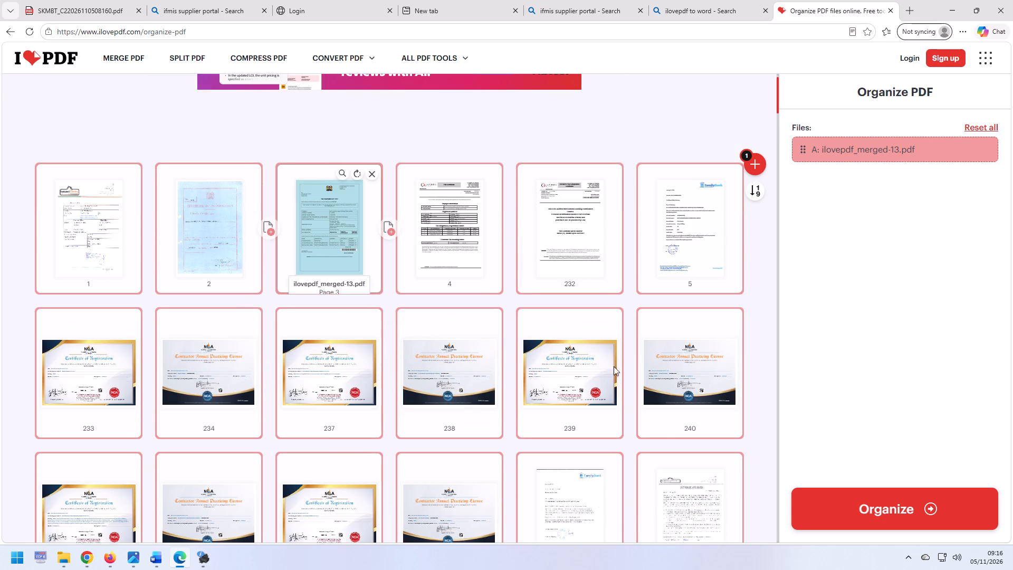
scroll(312, 307, down, 2)
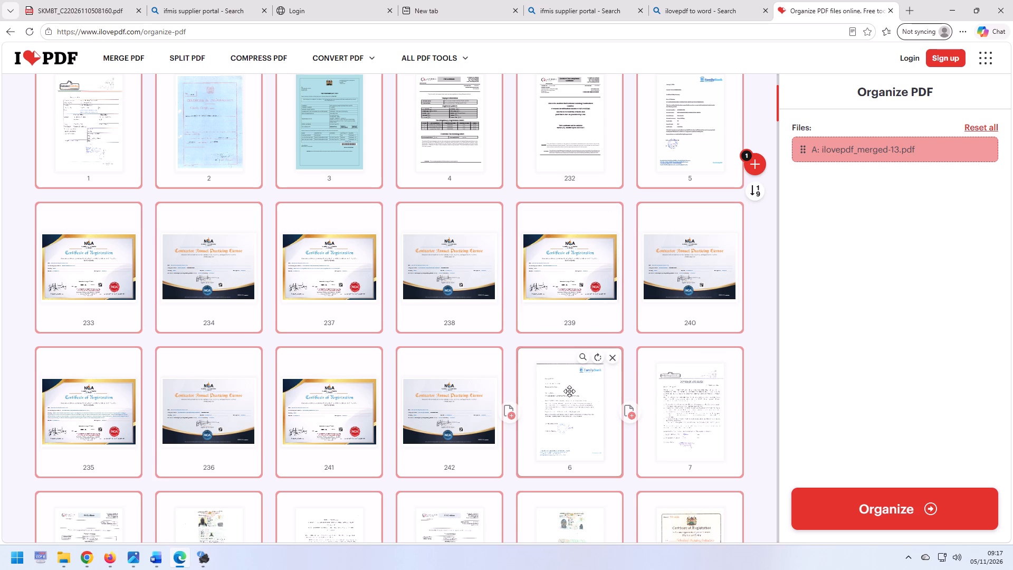
scroll(560, 378, down, 3)
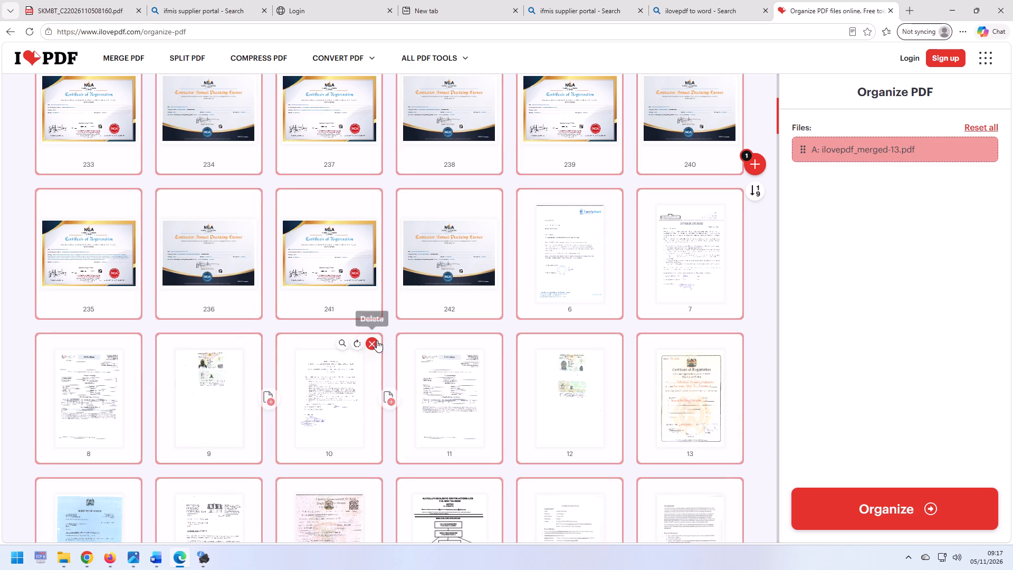
scroll(412, 371, down, 4)
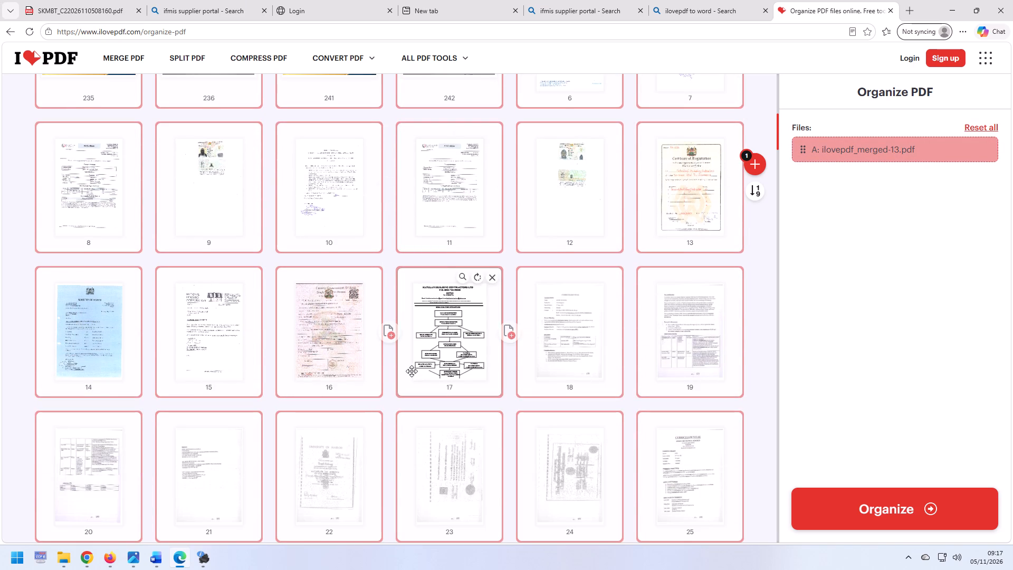
scroll(412, 371, up, 1)
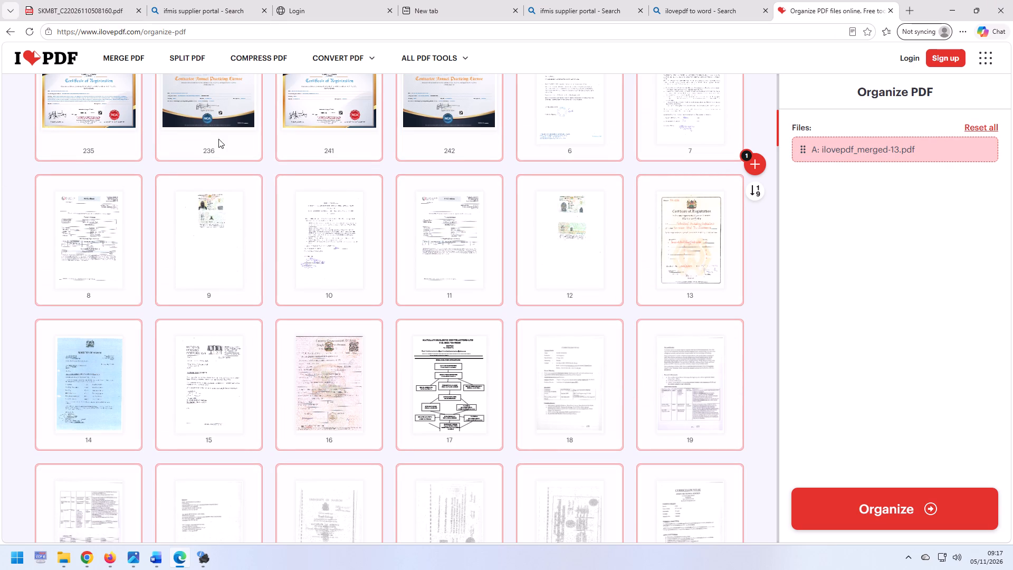
scroll(486, 299, up, 3)
scroll(348, 301, up, 4)
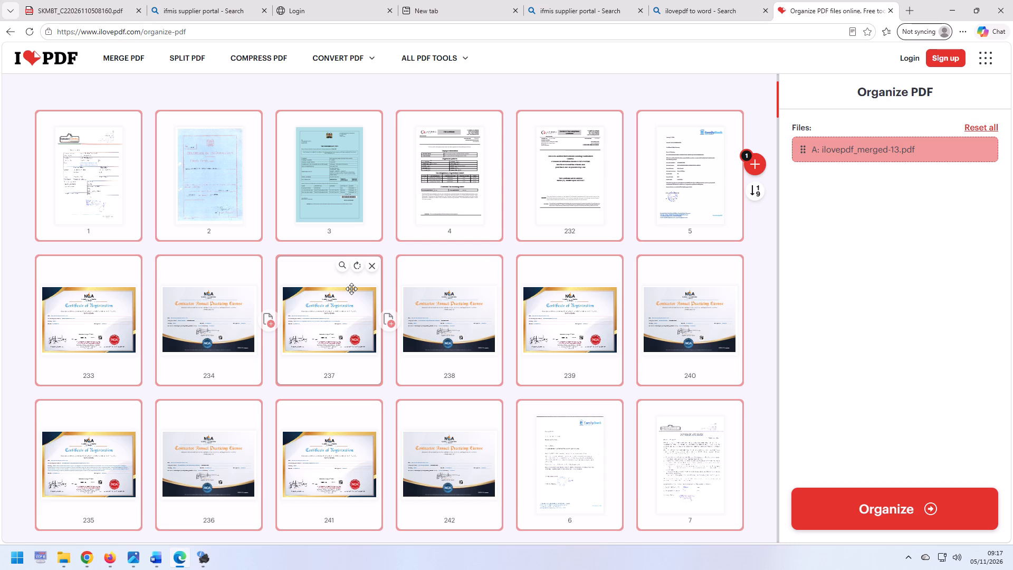
Move page 12 forward to sit between pages 8 and 9.
scroll(351, 289, down, 1)
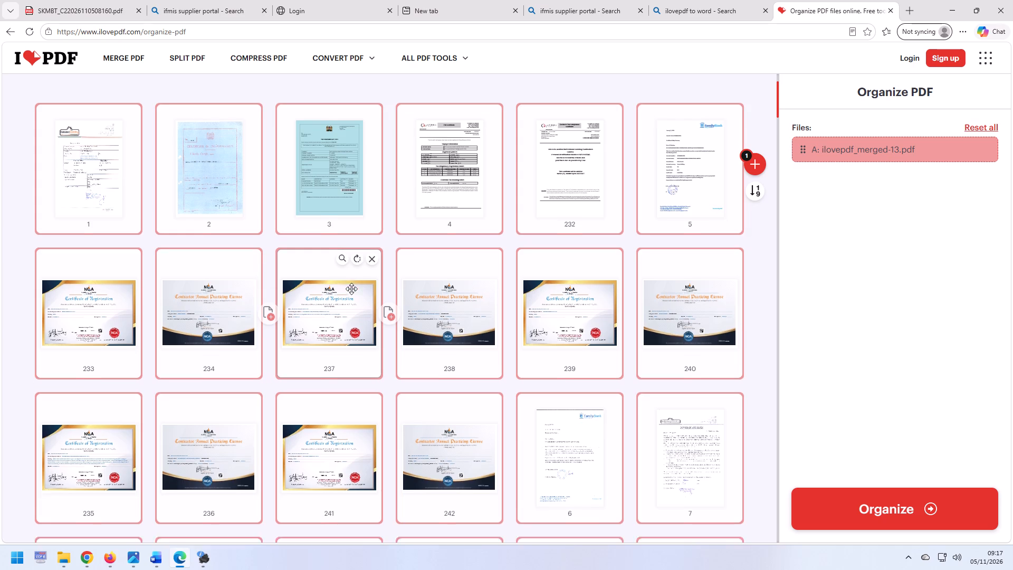
scroll(351, 289, down, 3)
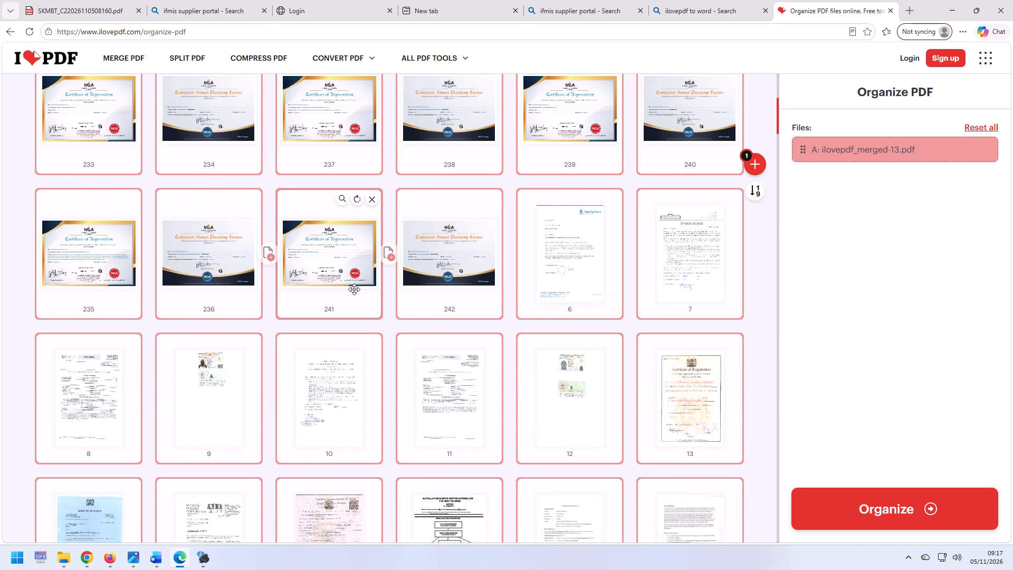
drag(572, 382, 262, 381)
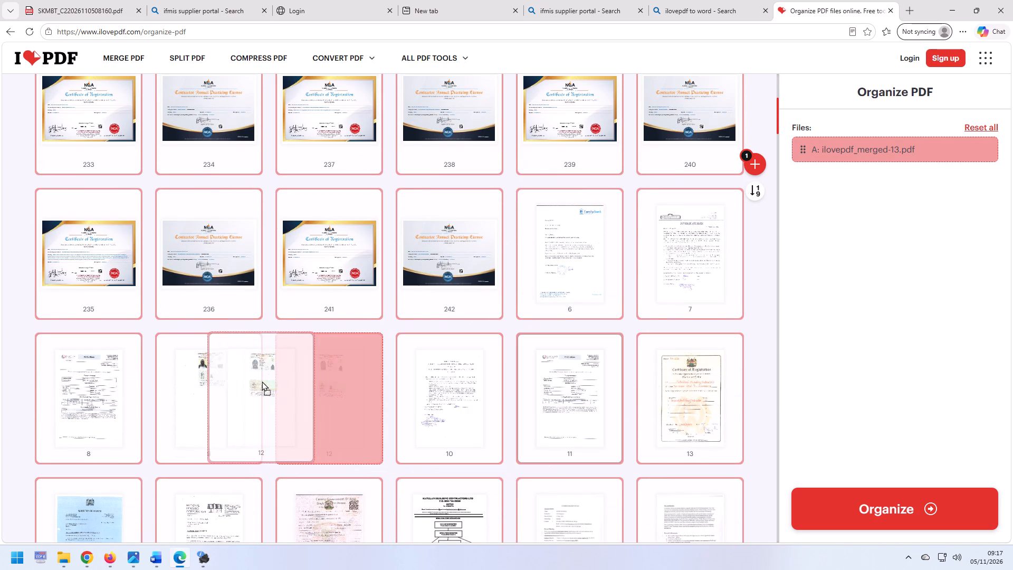
drag(262, 381, 240, 383)
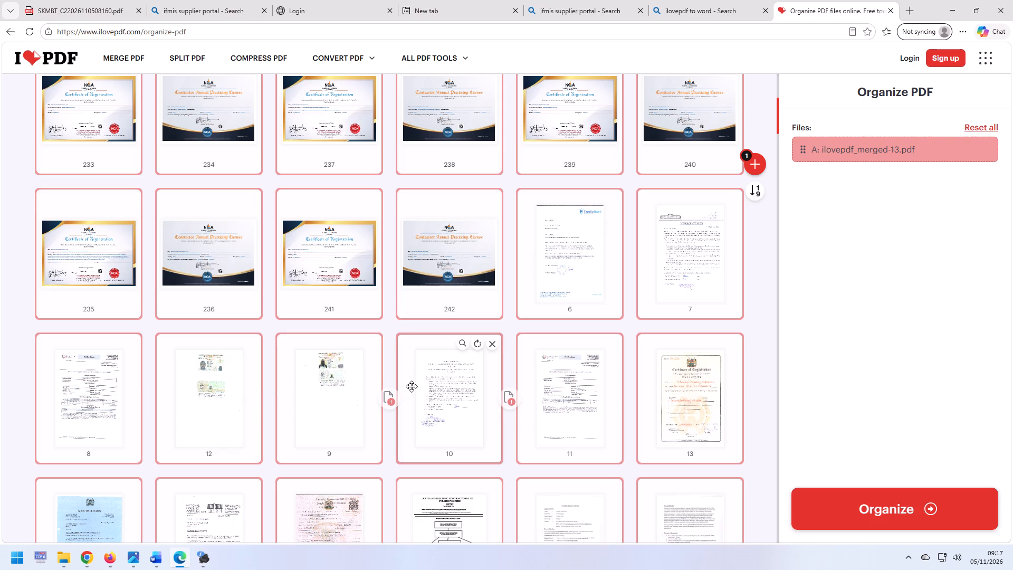
Process the reorganized PDF and download the resulting file.
click(844, 505)
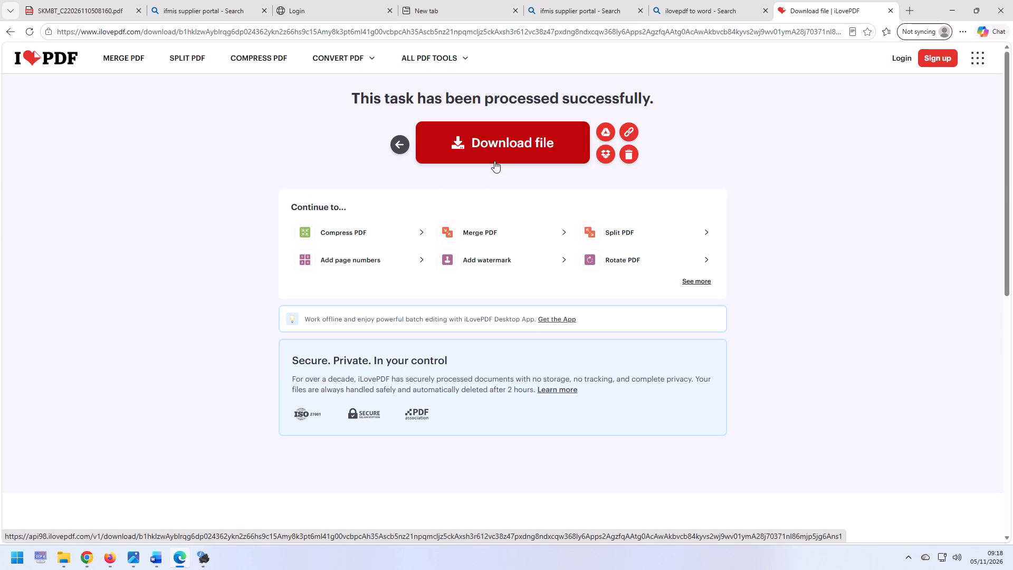
click(477, 139)
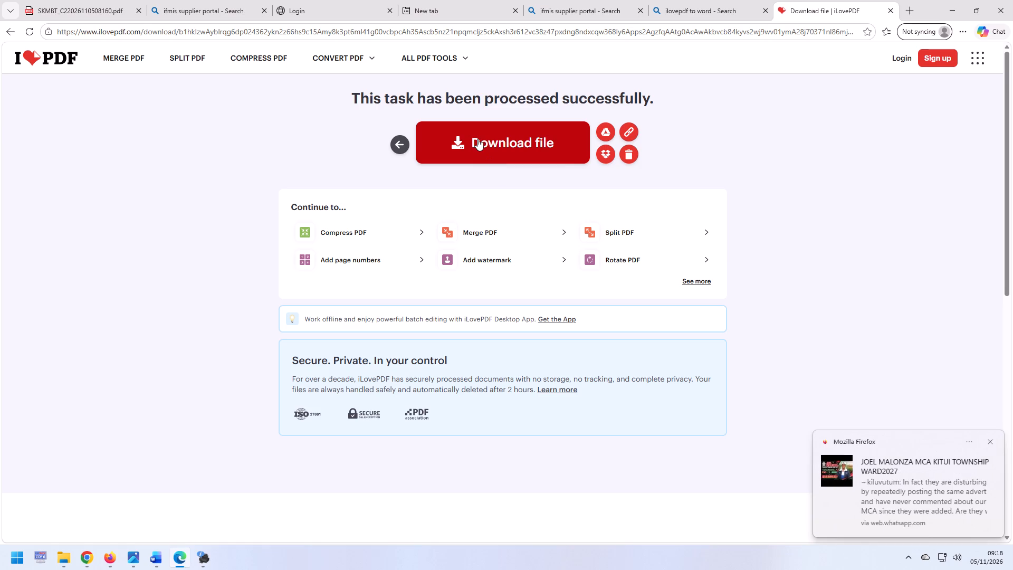
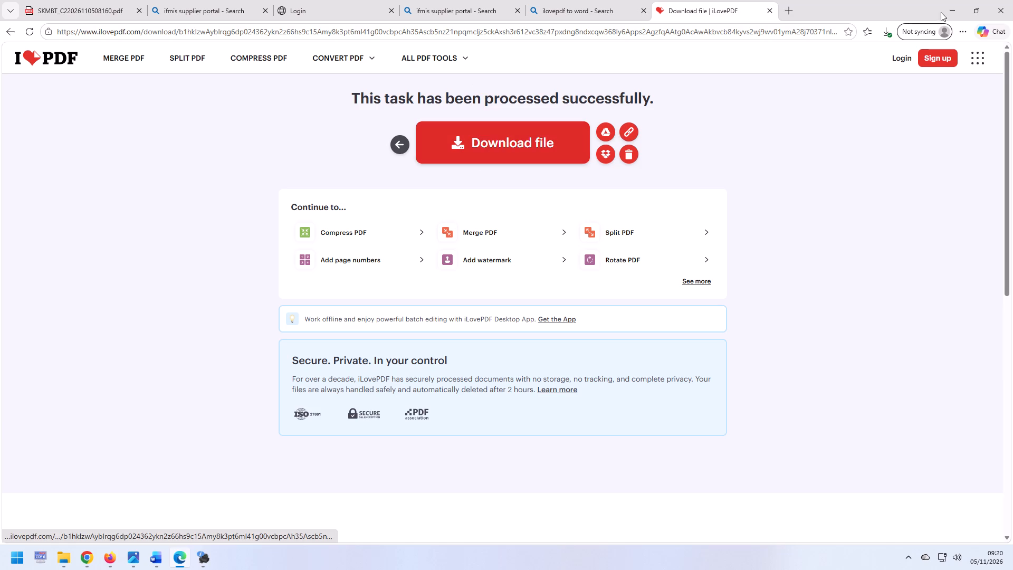
Open the downloaded ilovepdf_merged-13_organized.pdf and review its opening pages through the NCA certificates around page 9.
click(883, 30)
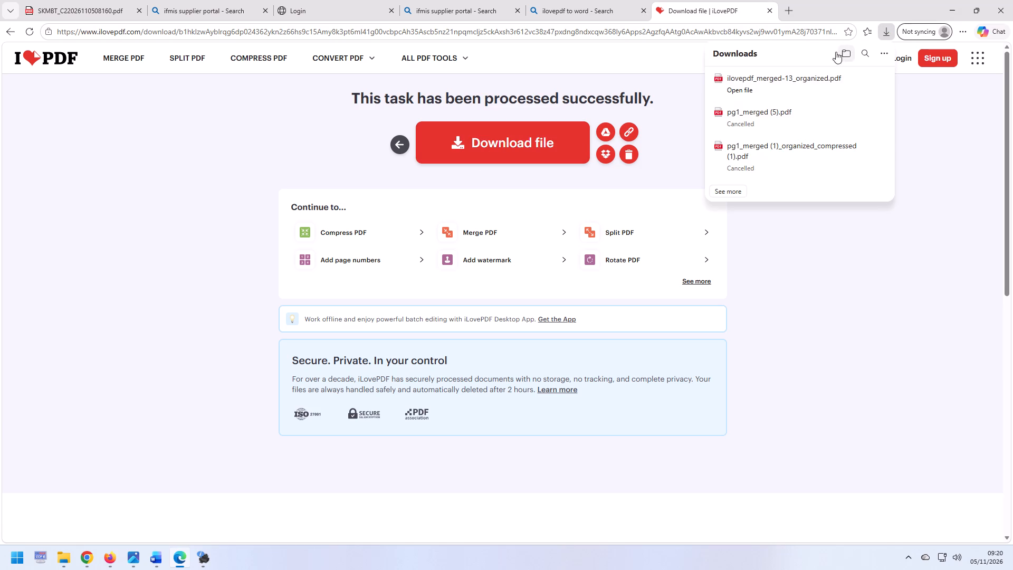
click(777, 80)
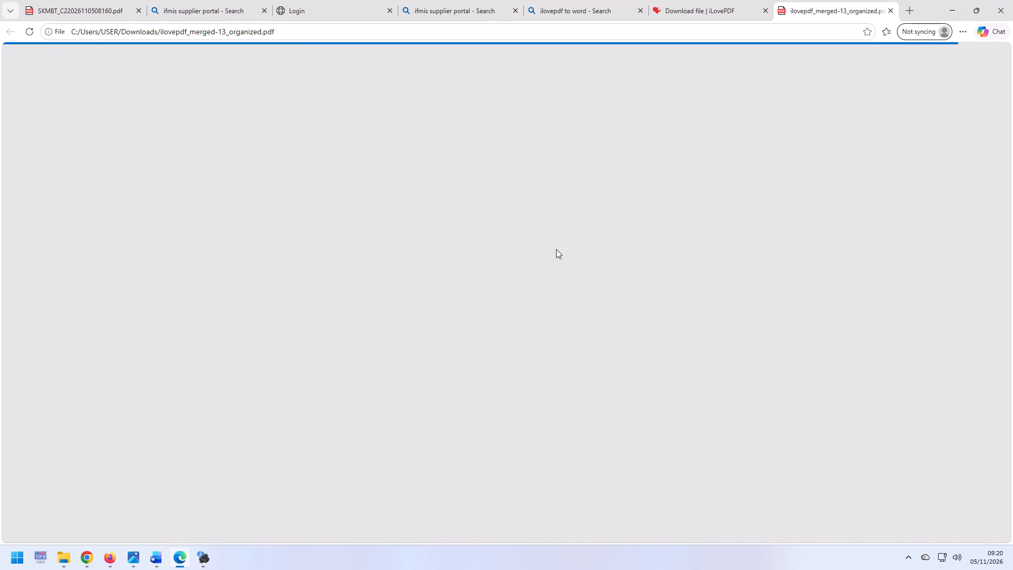
scroll(556, 249, down, 5)
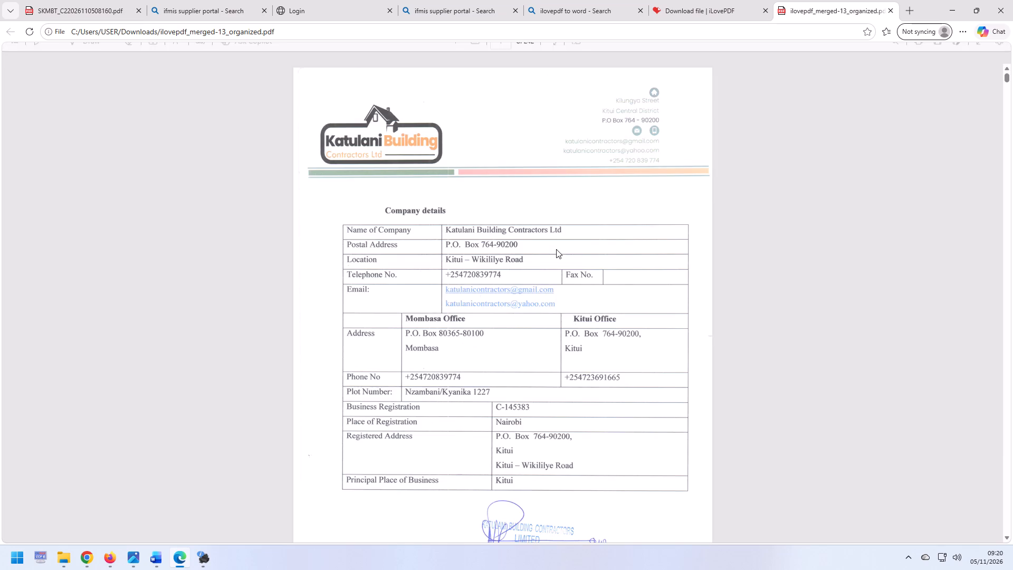
scroll(556, 249, down, 1)
scroll(556, 249, down, 20)
scroll(556, 249, down, 17)
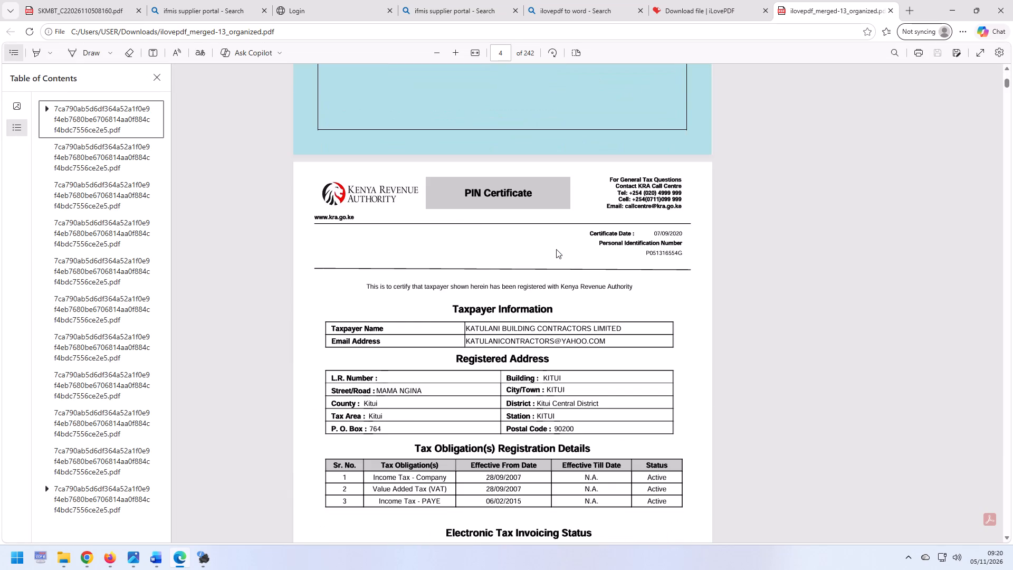
scroll(556, 249, down, 9)
scroll(556, 249, up, 4)
scroll(556, 249, down, 15)
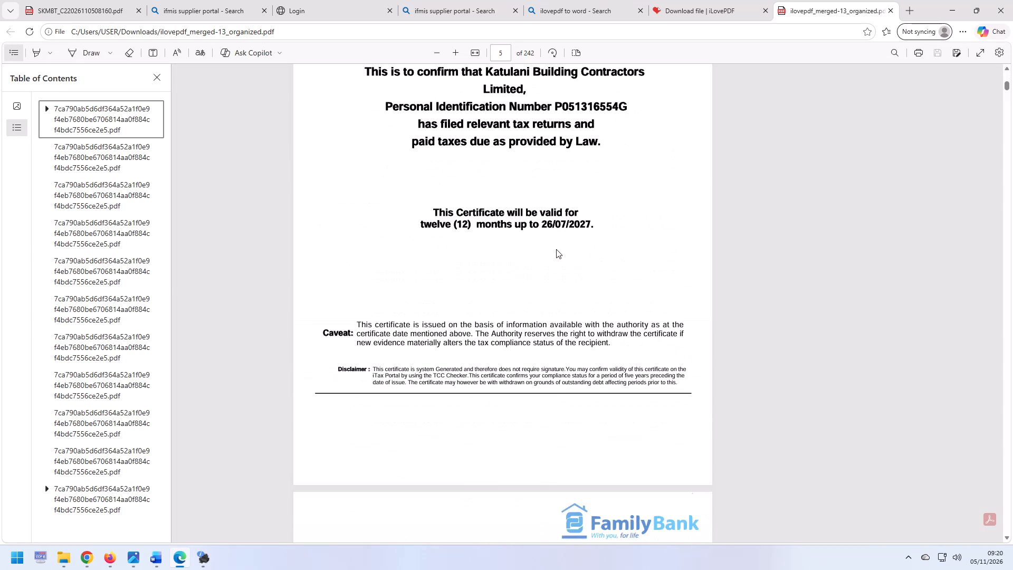
scroll(556, 249, down, 19)
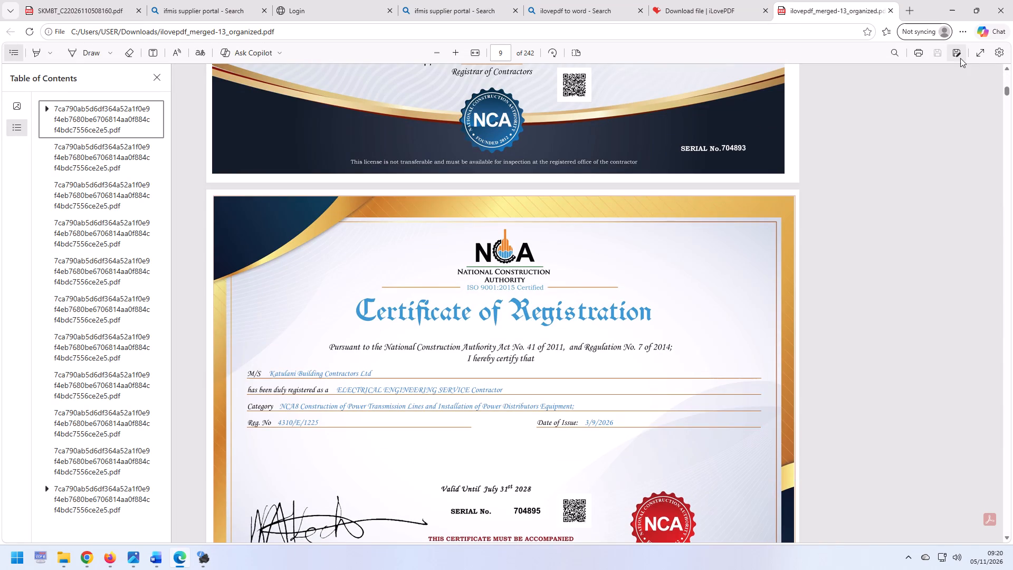
Save a copy of the organized PDF in the Downloads folder under the name KATULANI PROFILE.
click(957, 55)
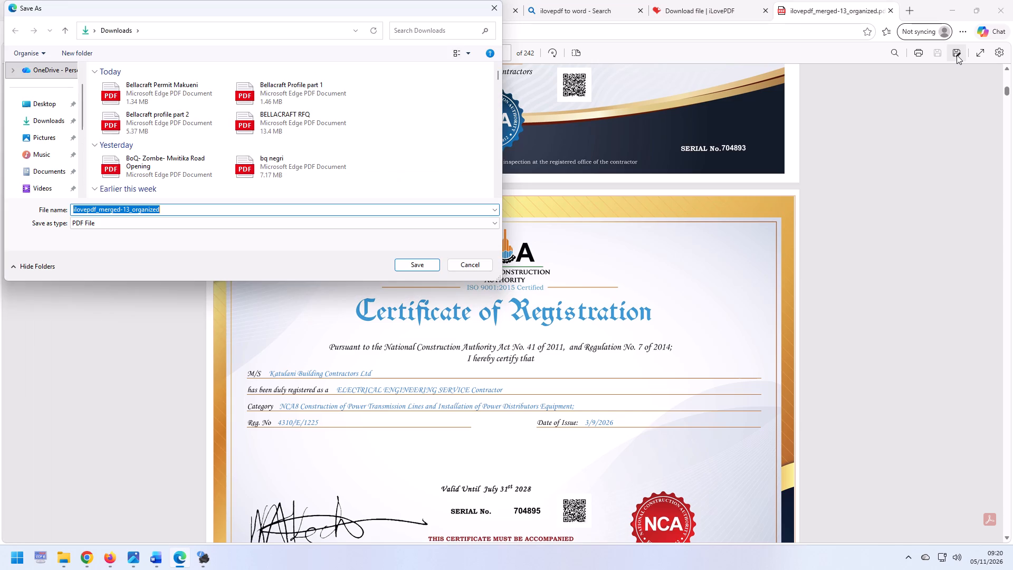
text(KATULANI)
key(space)
text(ORGANIZED)
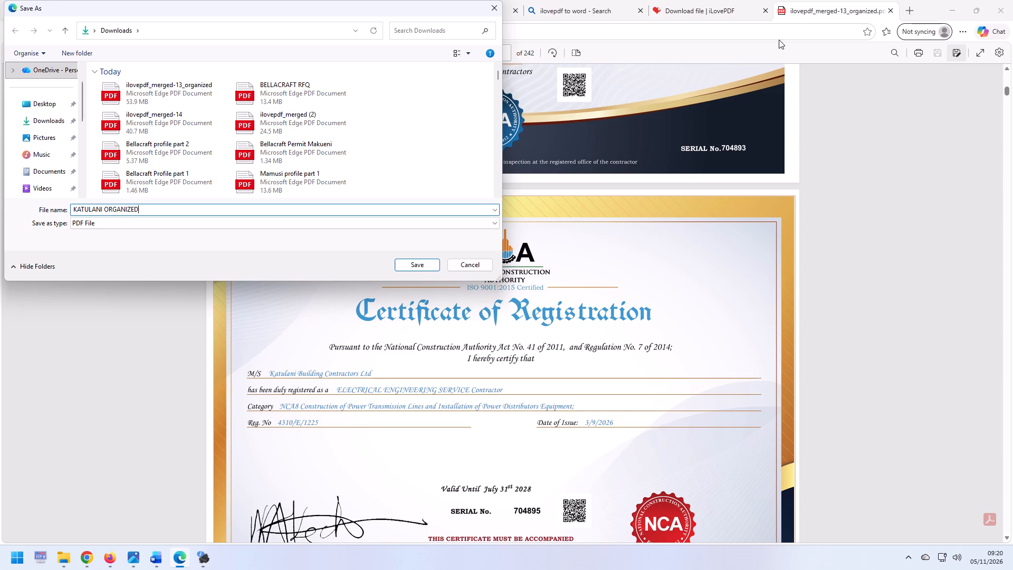
key(BackSpace)
key(BackSpace)
key(BackSpace)
key(BackSpace)
key(BackSpace)
key(BackSpace)
key(BackSpace)
key(BackSpace)
key(BackSpace)
text(PROFILE)
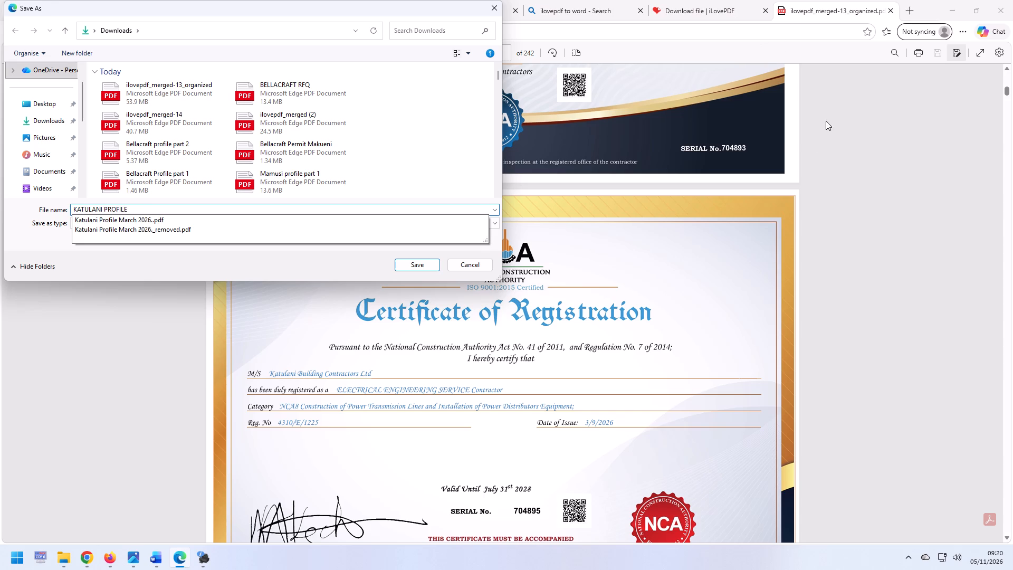
click(405, 261)
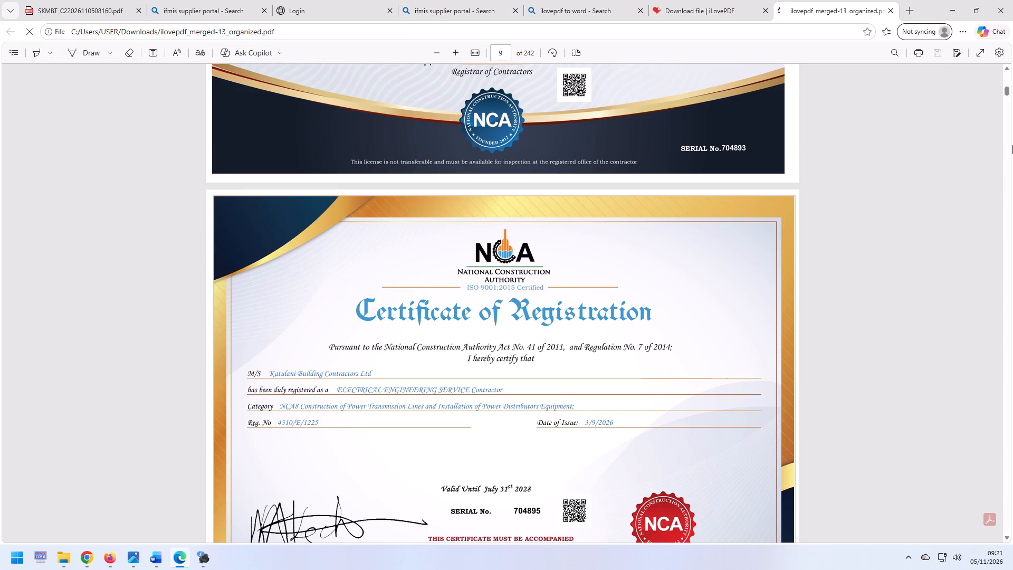